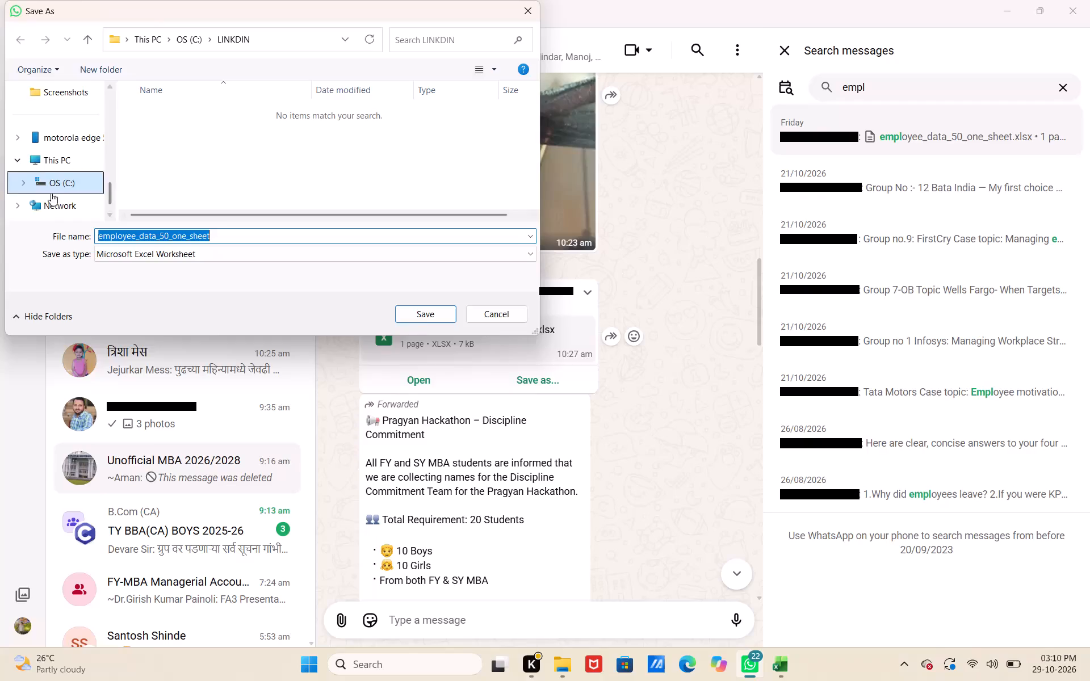
Create a folder named HCL on the OS (C:) drive and open it as the save location for the employee_data_50_one_sheet workbook.
scroll(55, 204, "down", 1)
left_click(65, 163)
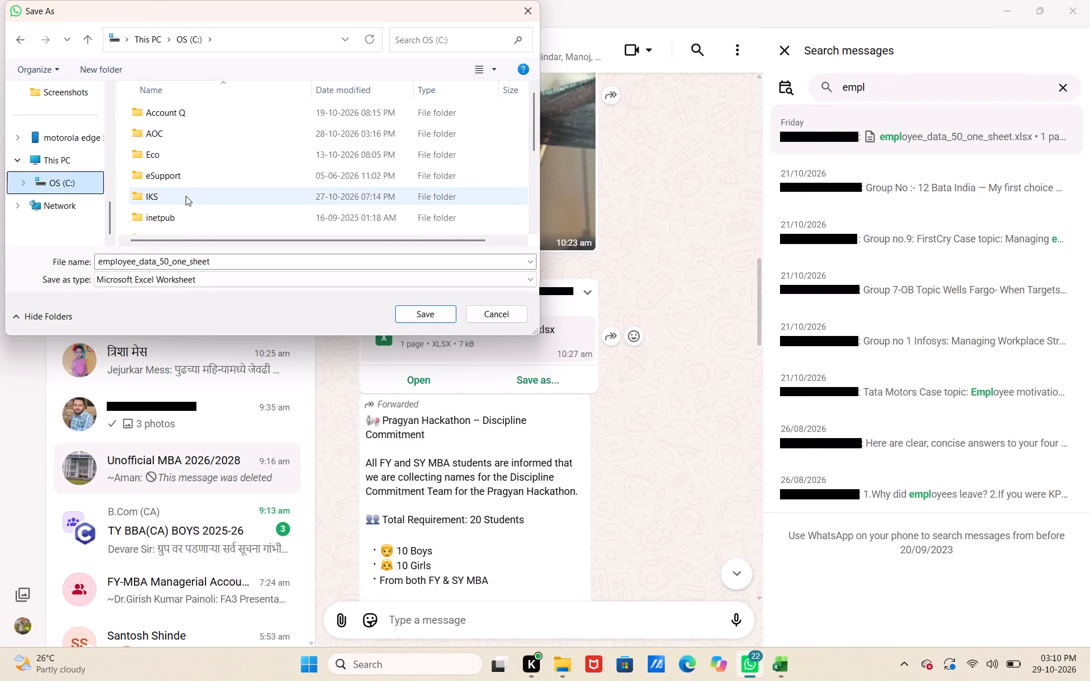
scroll(186, 196, "down", 1)
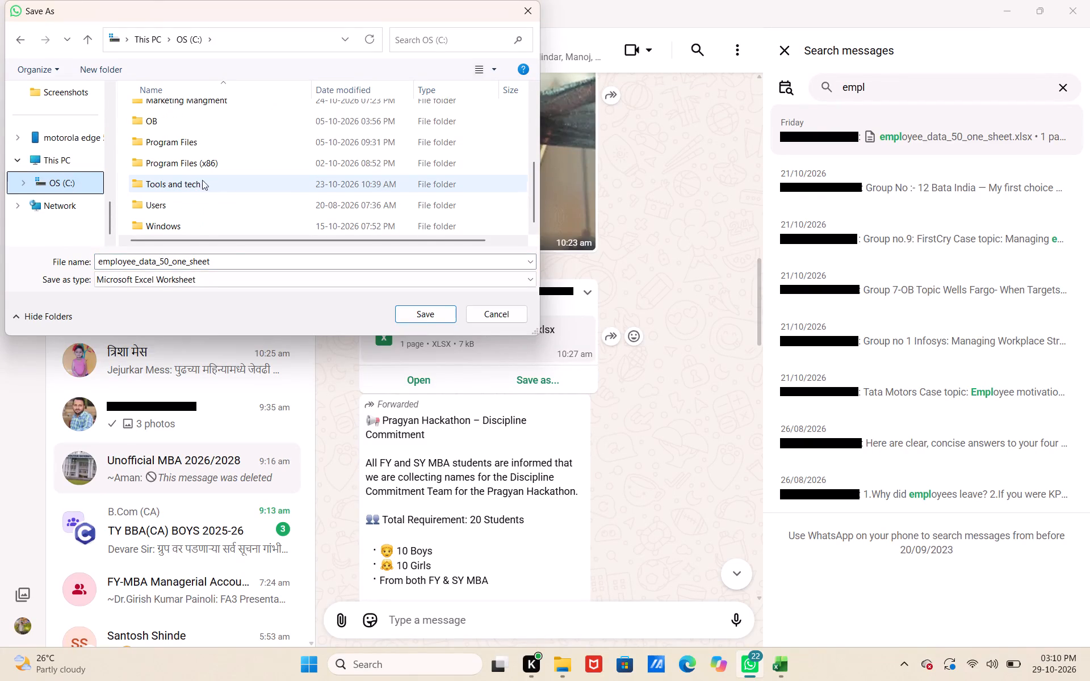
right_click(226, 188)
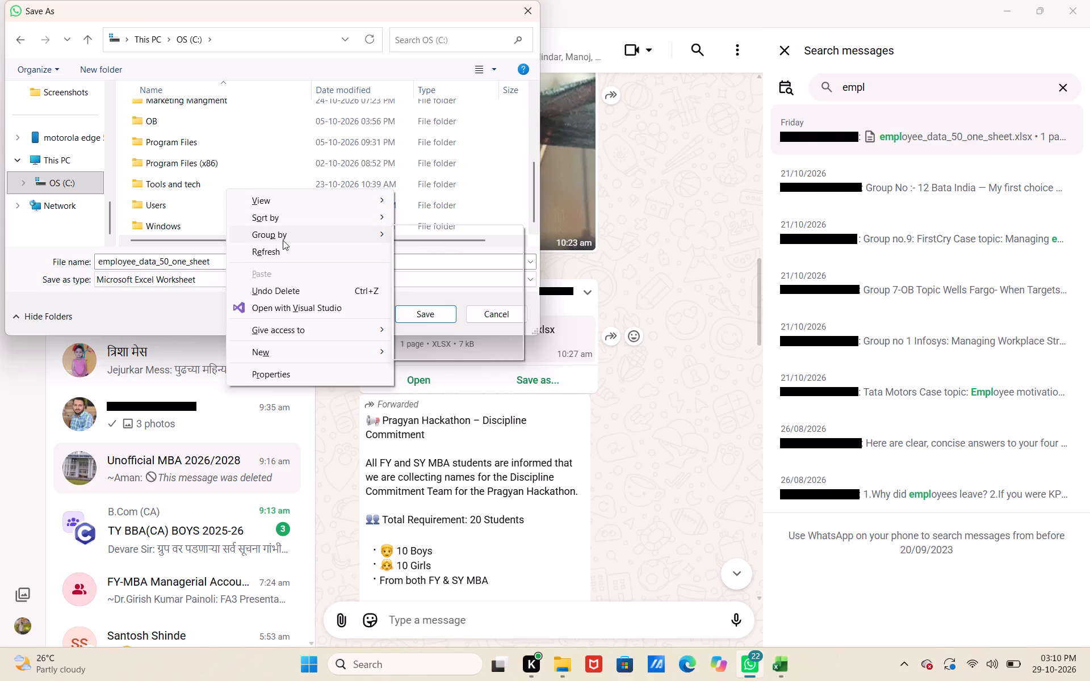
left_click(276, 355)
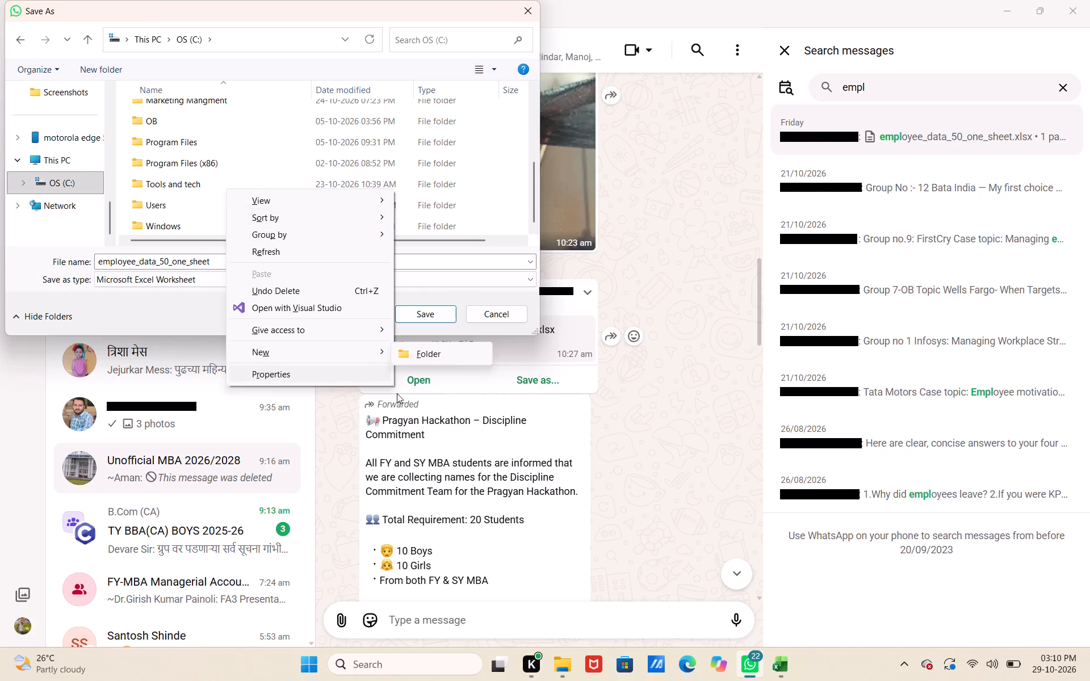
left_click(436, 354)
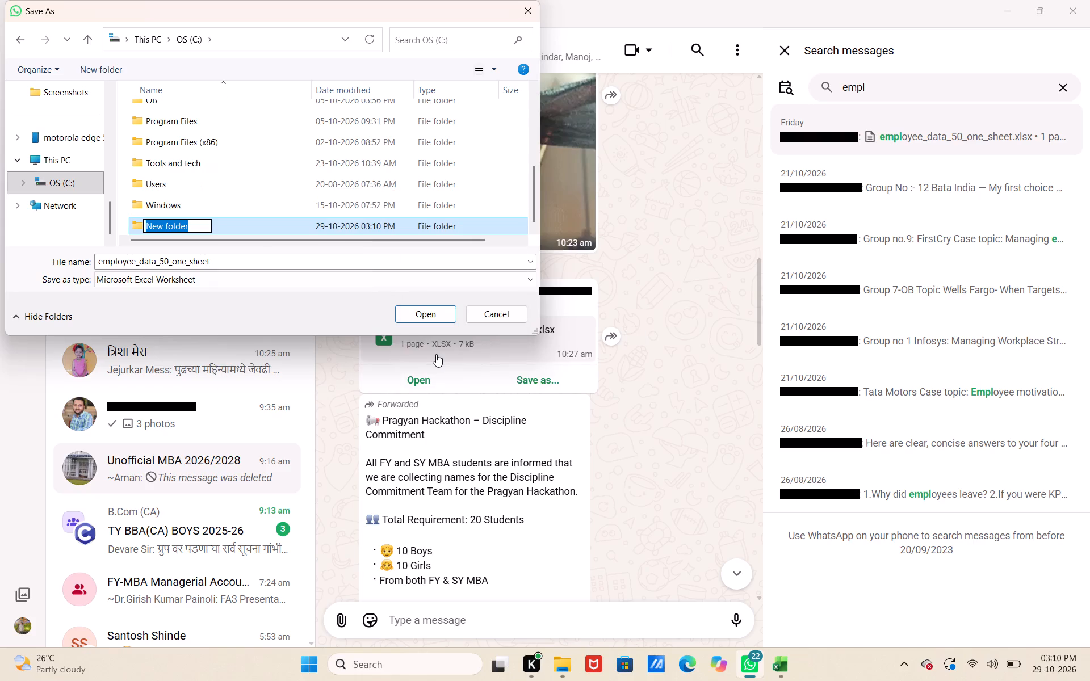
key("BackSpace")
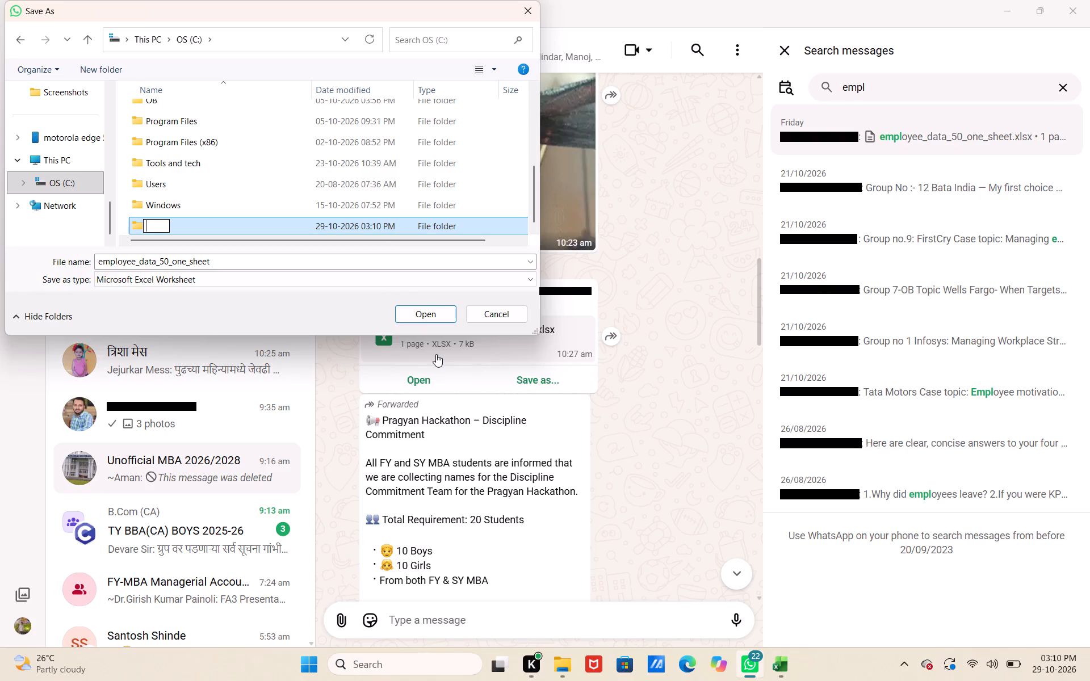
type("HCL")
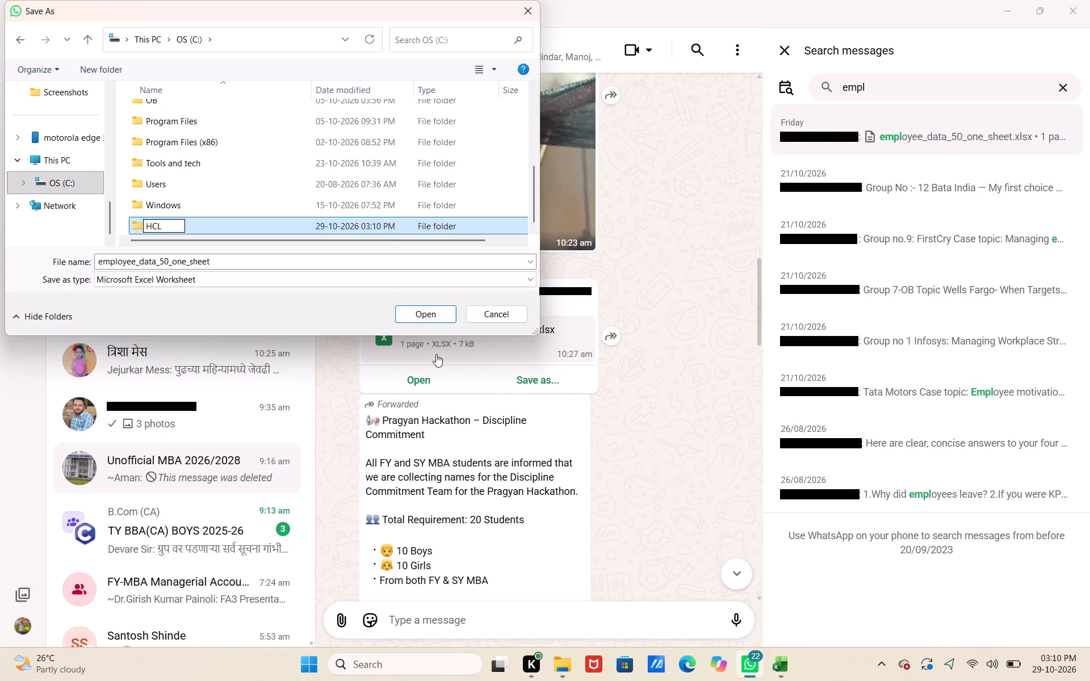
left_click(426, 311)
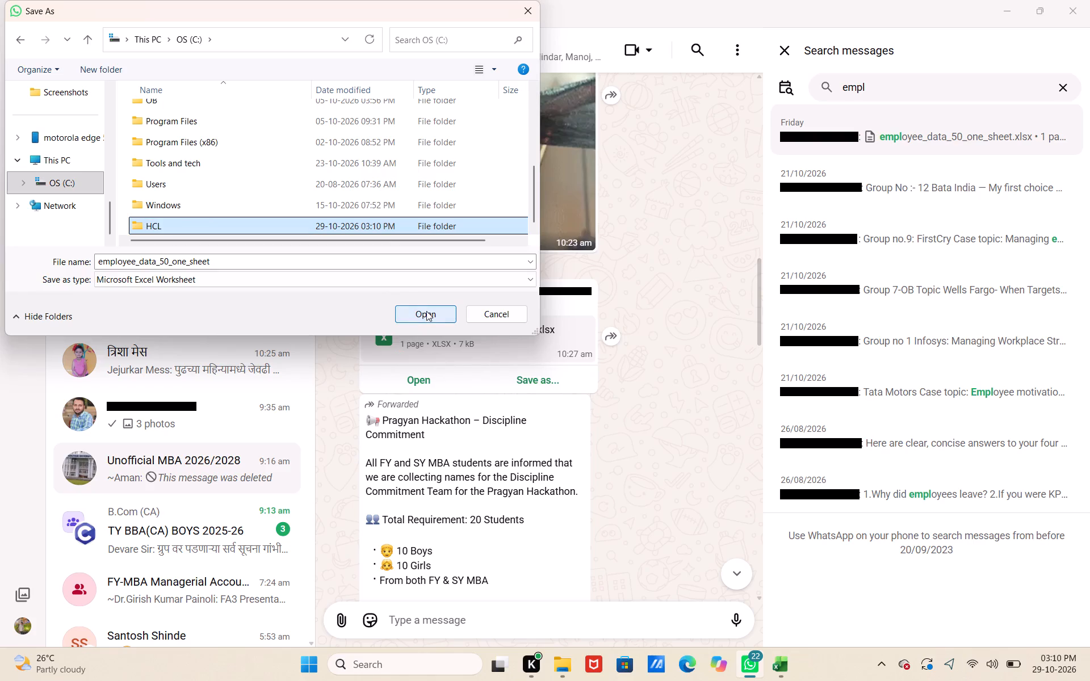
left_click(424, 315)
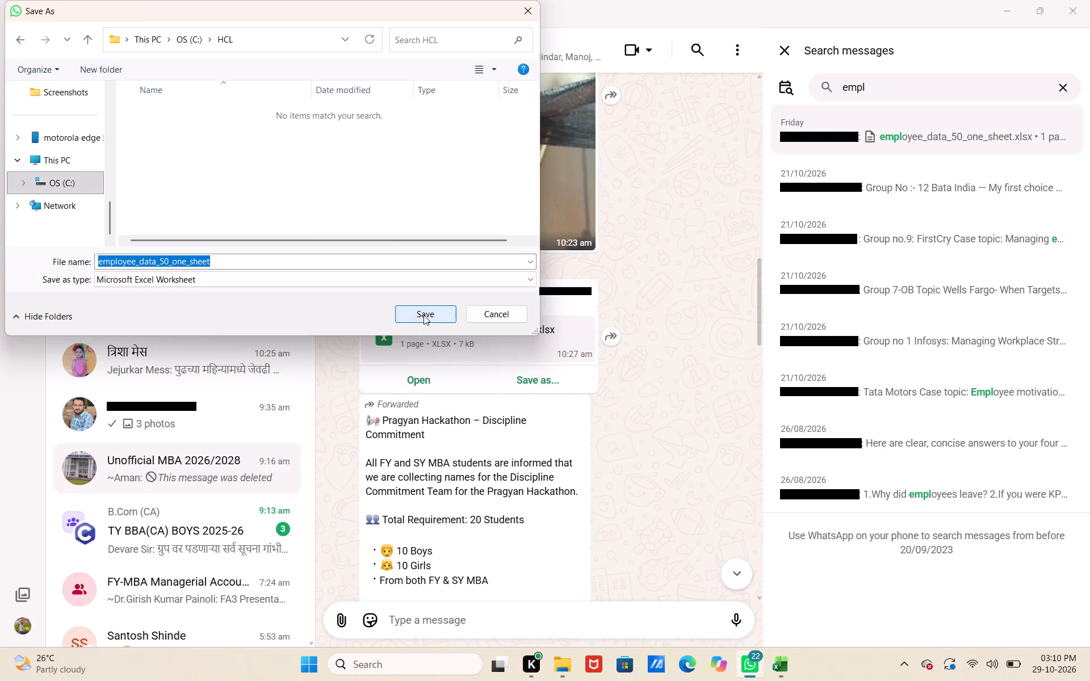
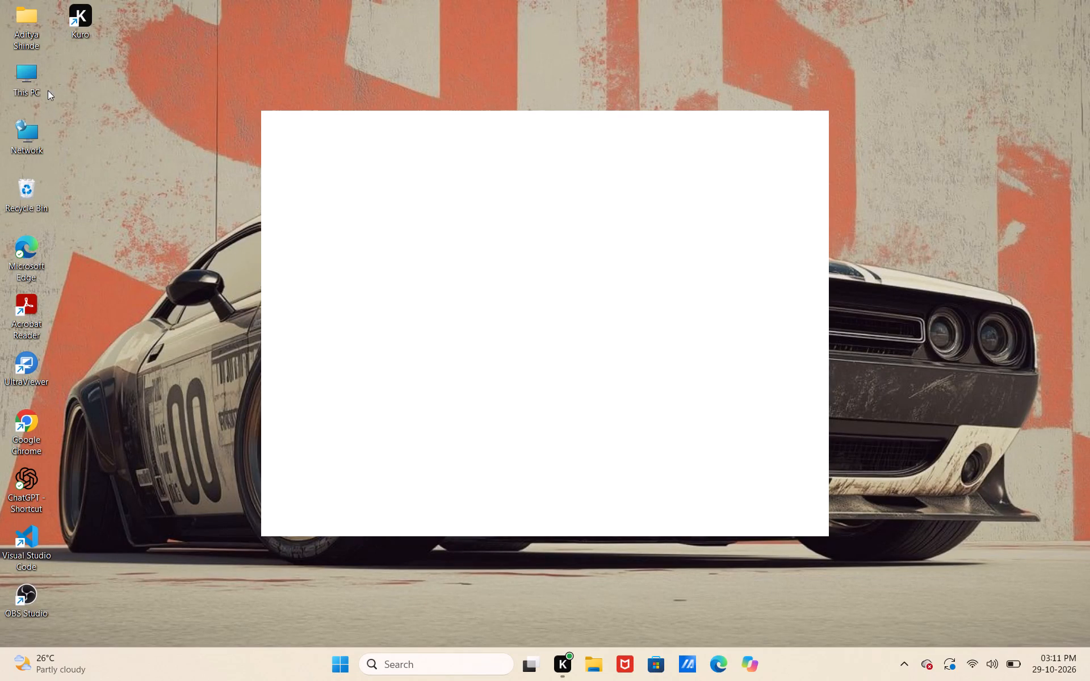
Open the employee_data_50_one_sheet workbook stored in the HCL folder from the recent files and enable editing.
double_click(581, 658)
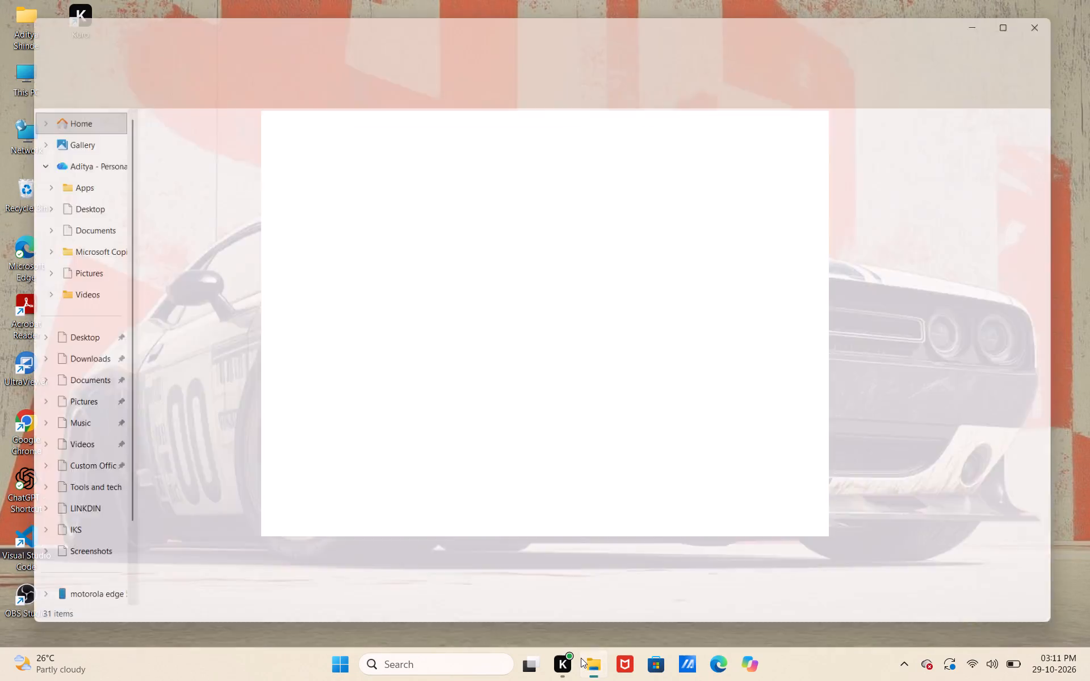
double_click(586, 671)
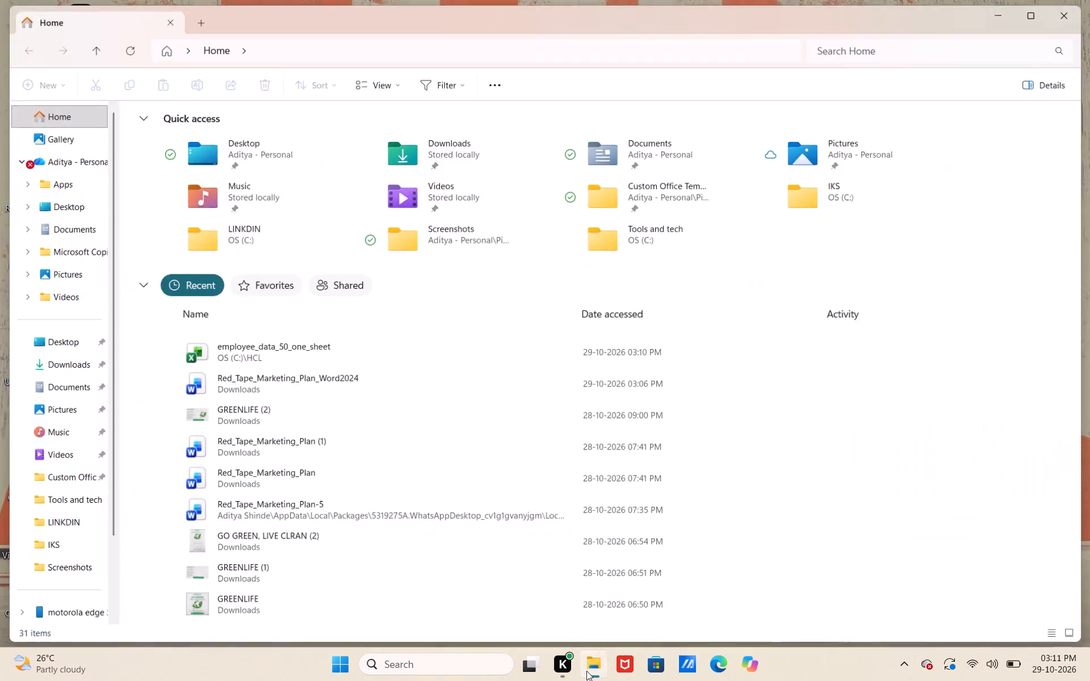
left_click(586, 671)
scroll(362, 303, "down", 1)
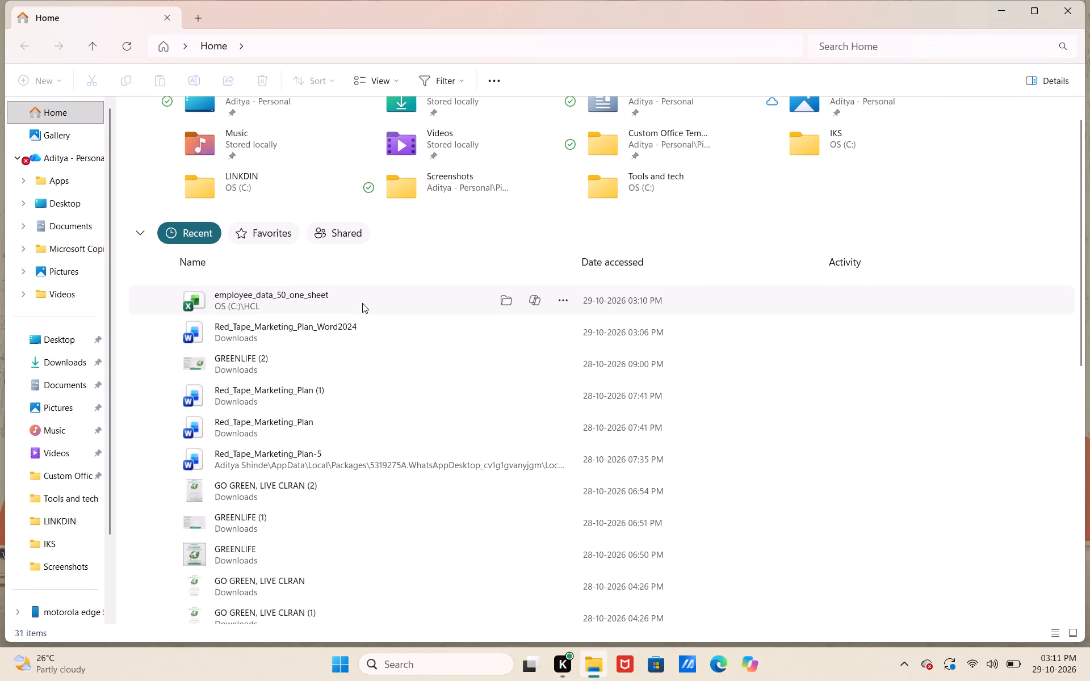
scroll(362, 303, "down", 1)
double_click(287, 303)
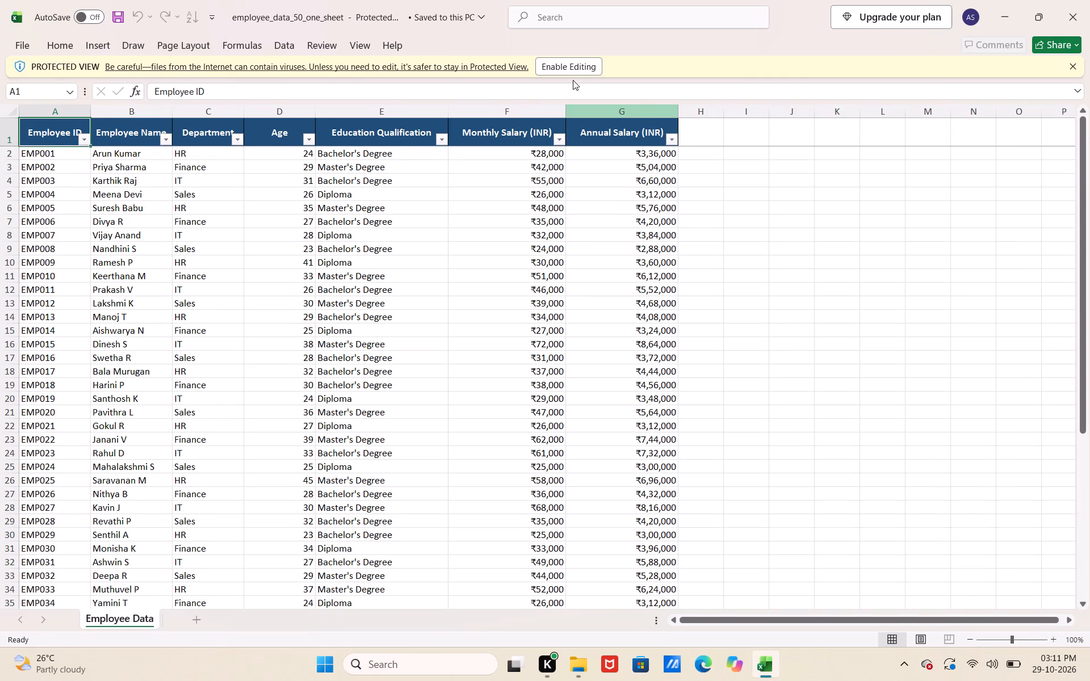
left_click(563, 65)
Insert a PivotTable on a new worksheet, using the Employee Data range A1:G51 as its source.
scroll(705, 223, "down", 4)
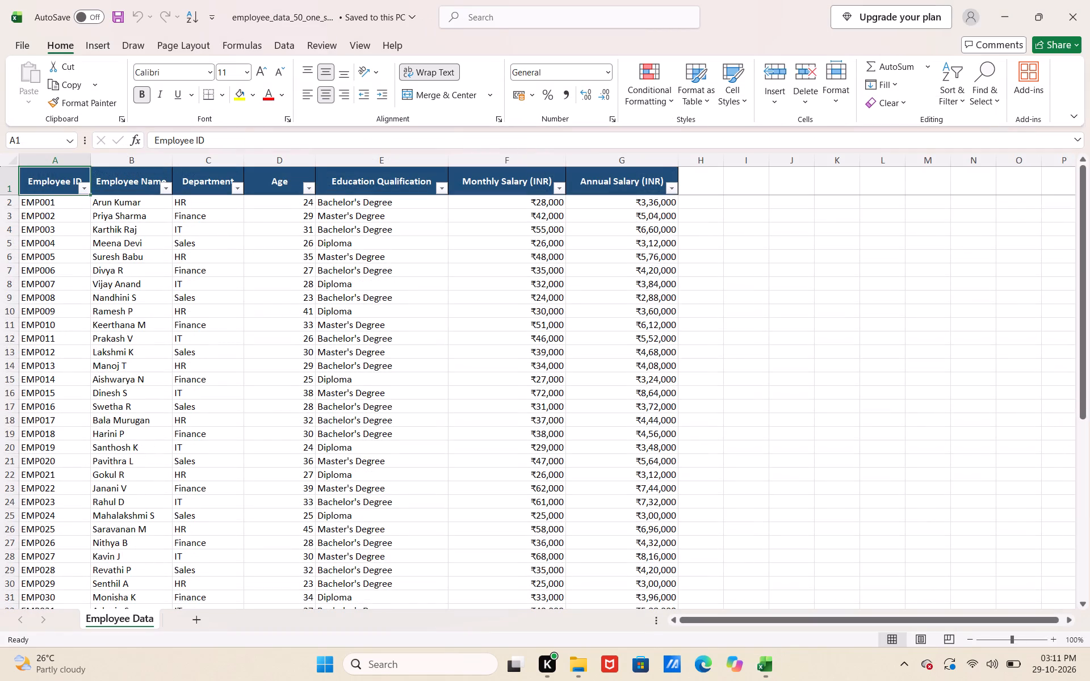
scroll(582, 312, "up", 1)
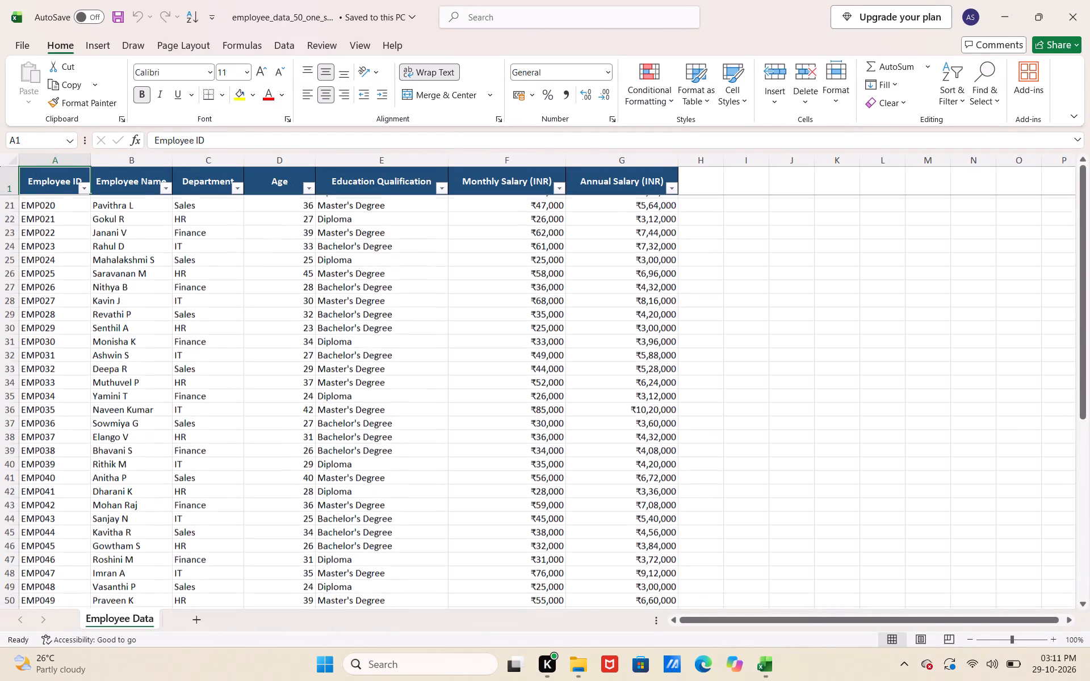
scroll(582, 312, "up", 1)
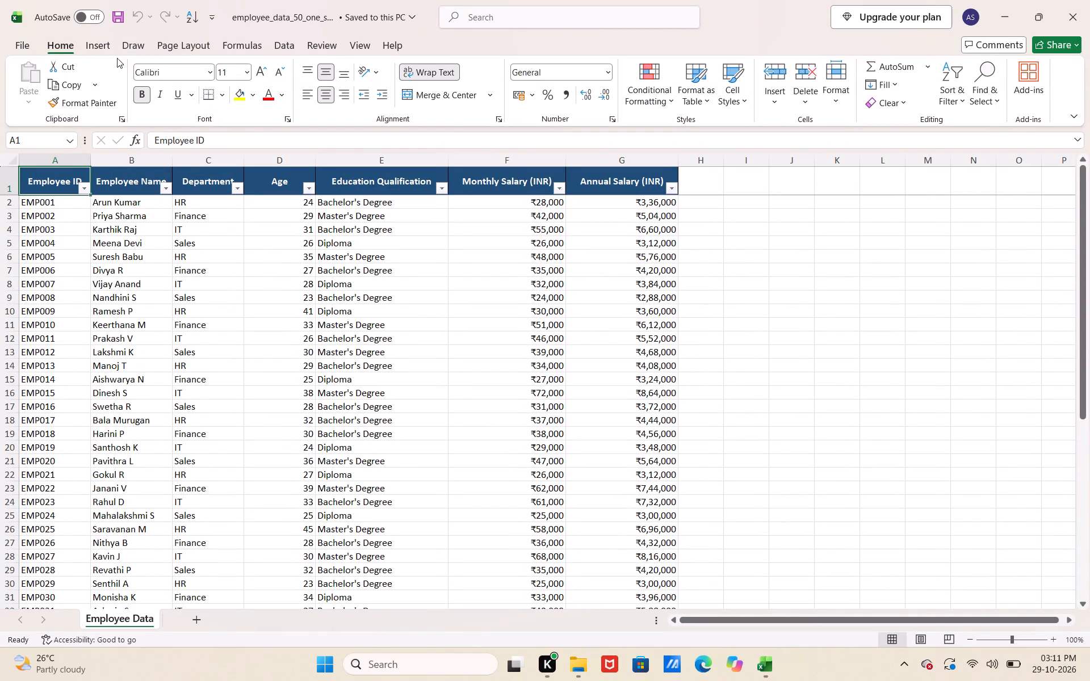
left_click(95, 53)
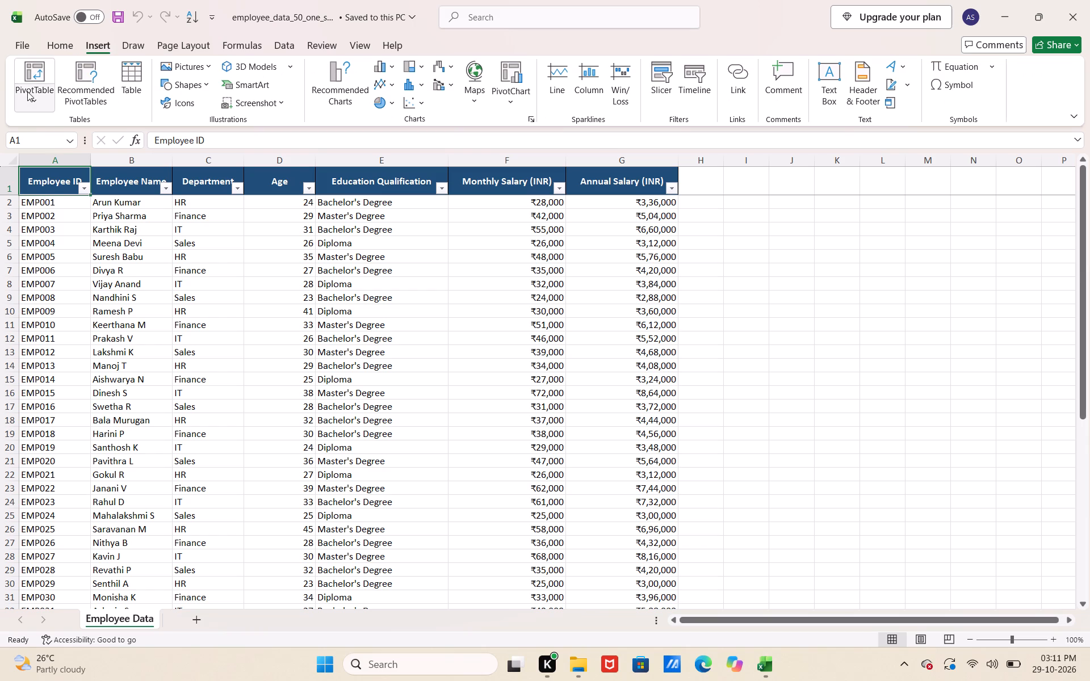
left_click(32, 82)
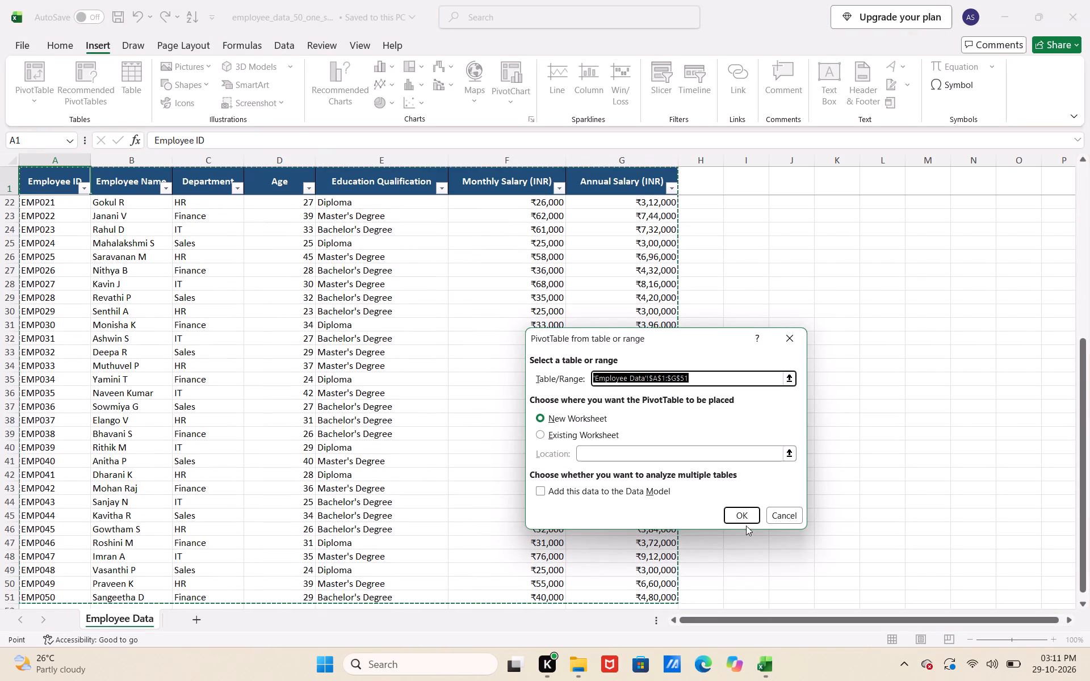
left_click(731, 499)
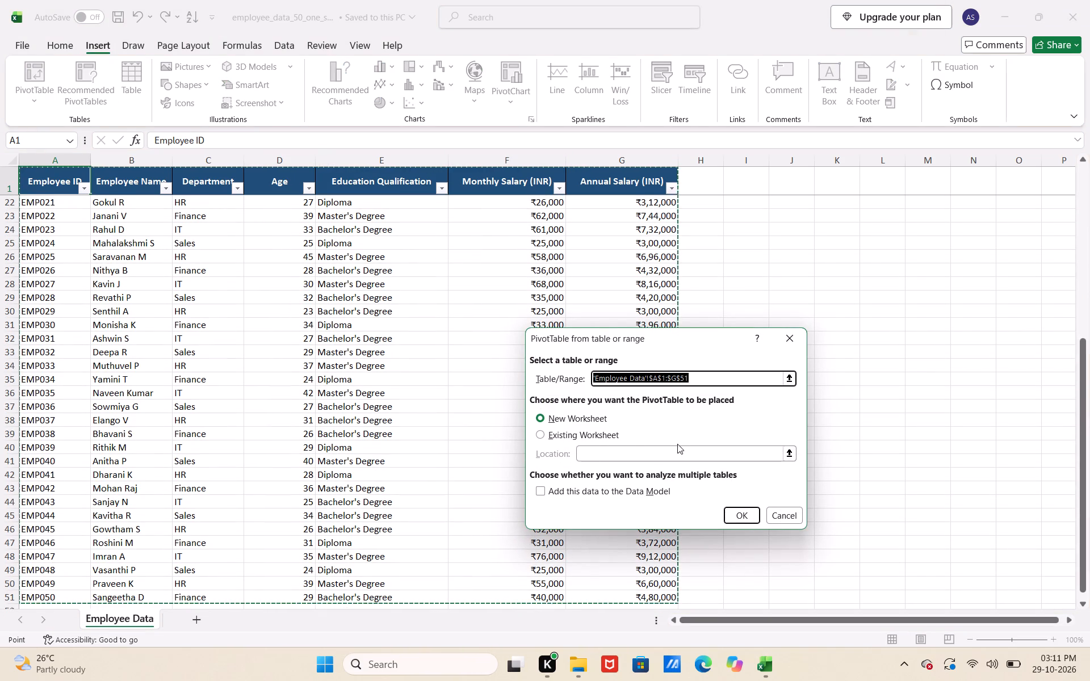
left_click(543, 443)
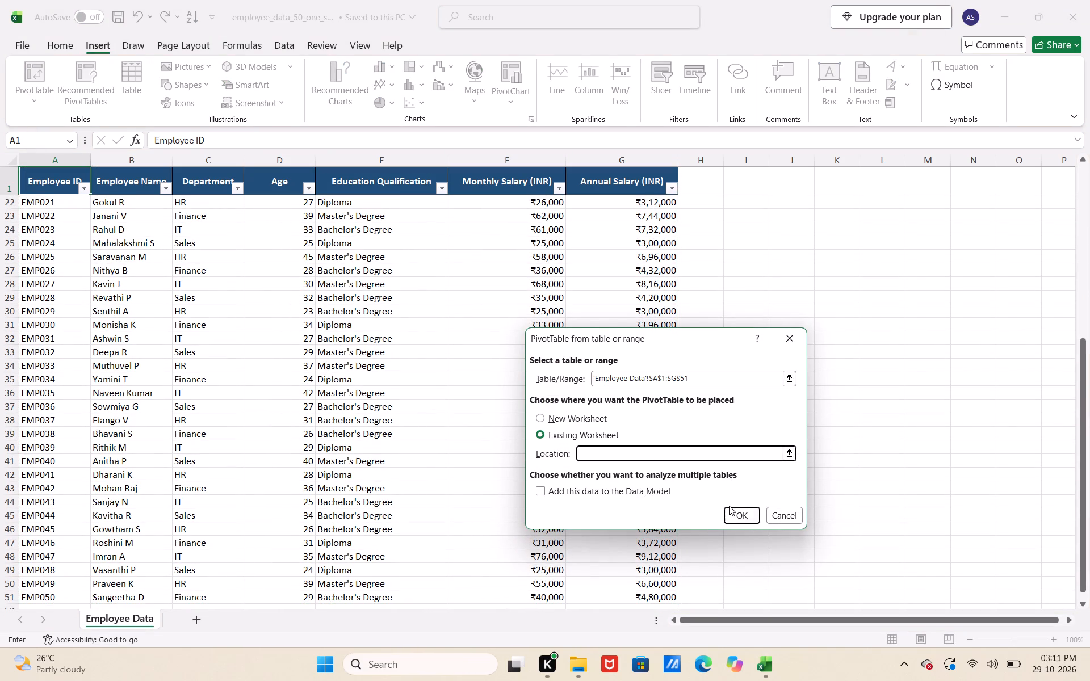
left_click(732, 515)
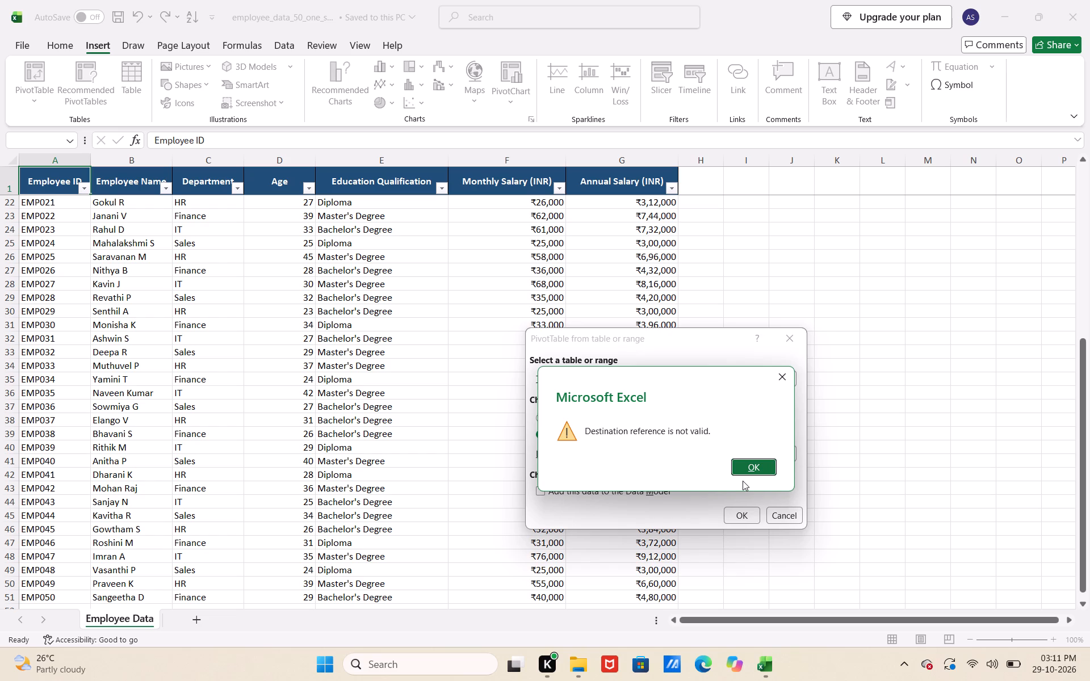
left_click(743, 481)
left_click(754, 452)
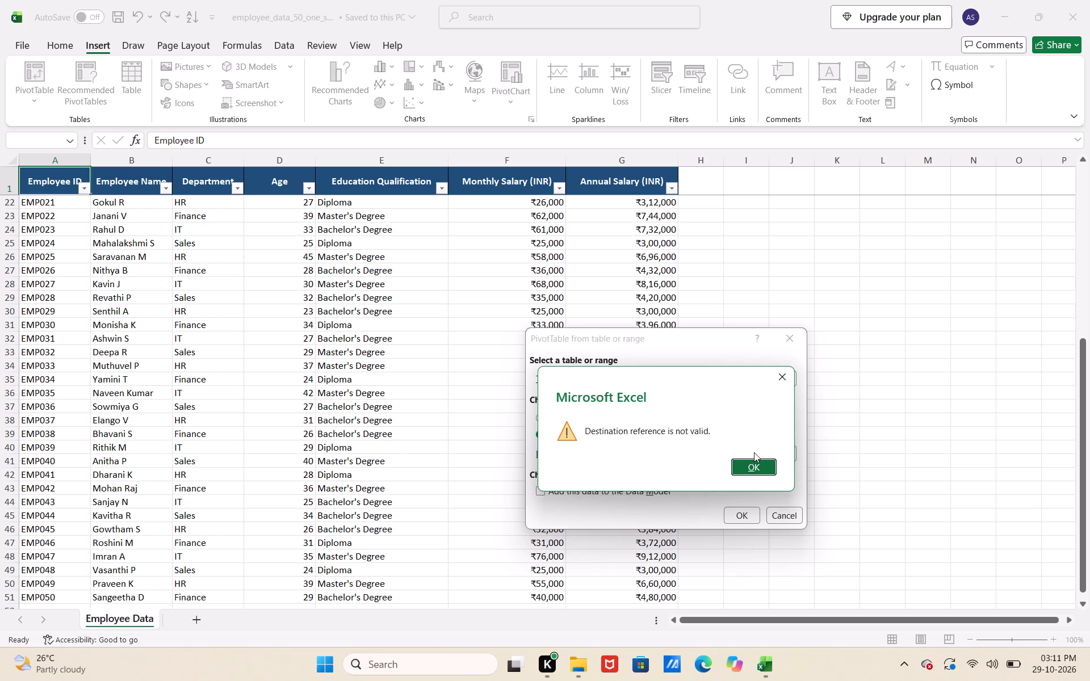
left_click(758, 462)
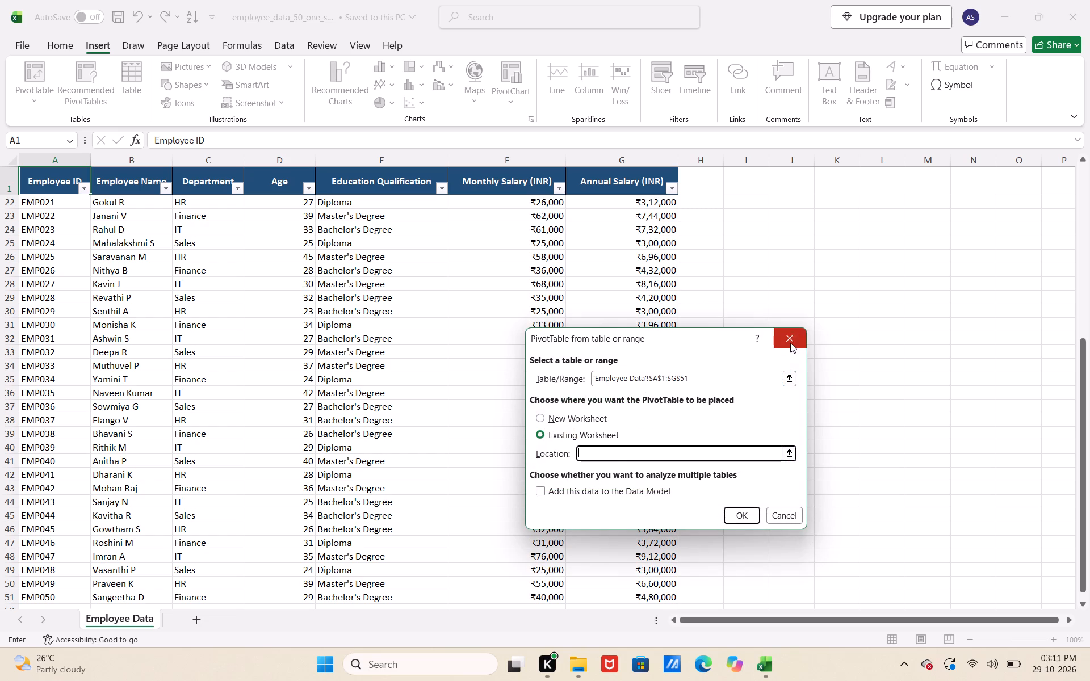
left_click(538, 419)
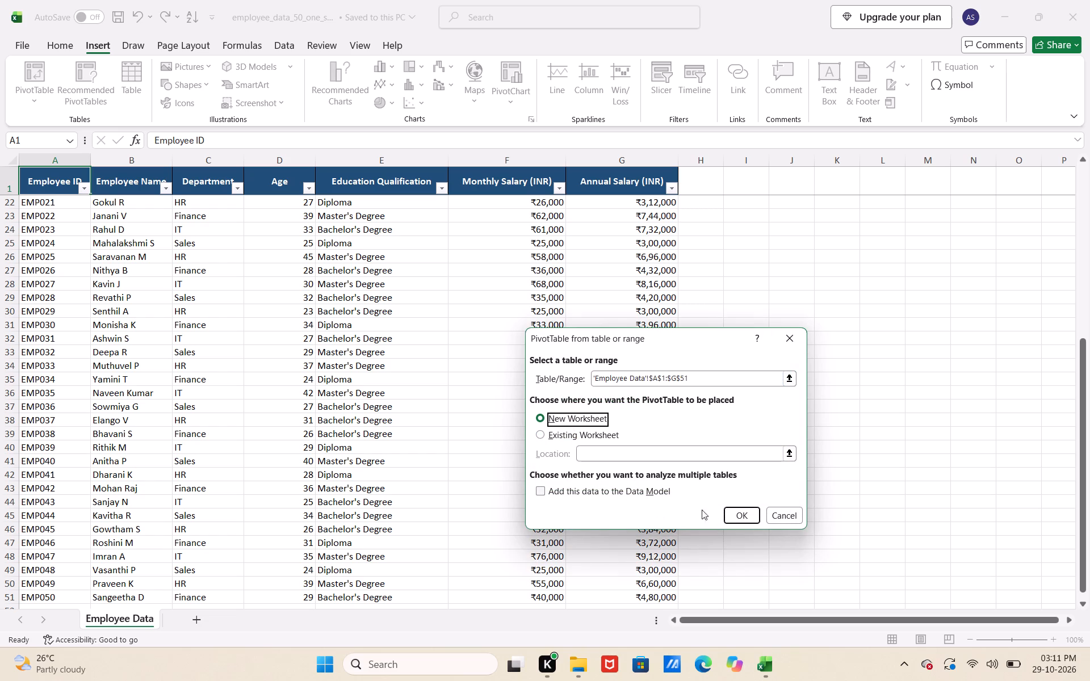
left_click(731, 511)
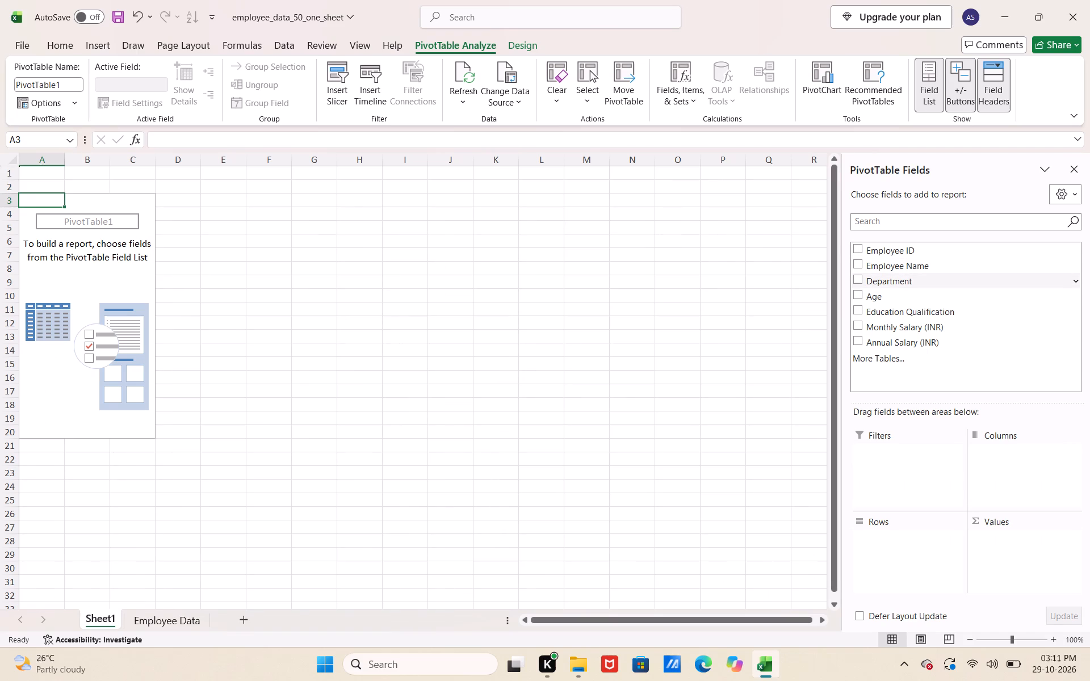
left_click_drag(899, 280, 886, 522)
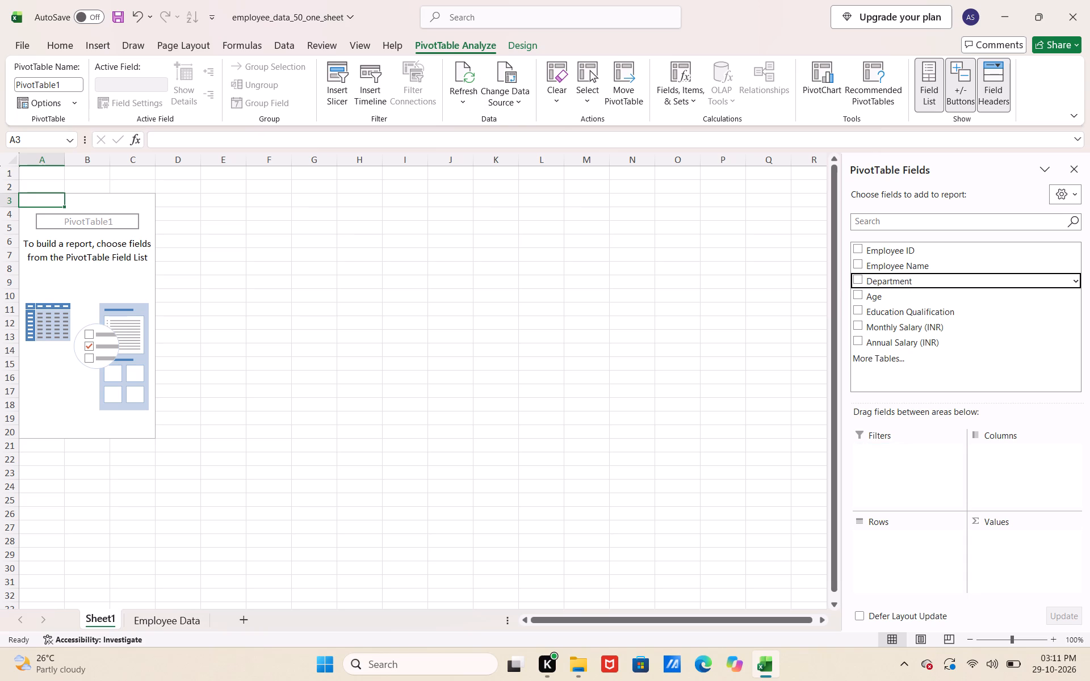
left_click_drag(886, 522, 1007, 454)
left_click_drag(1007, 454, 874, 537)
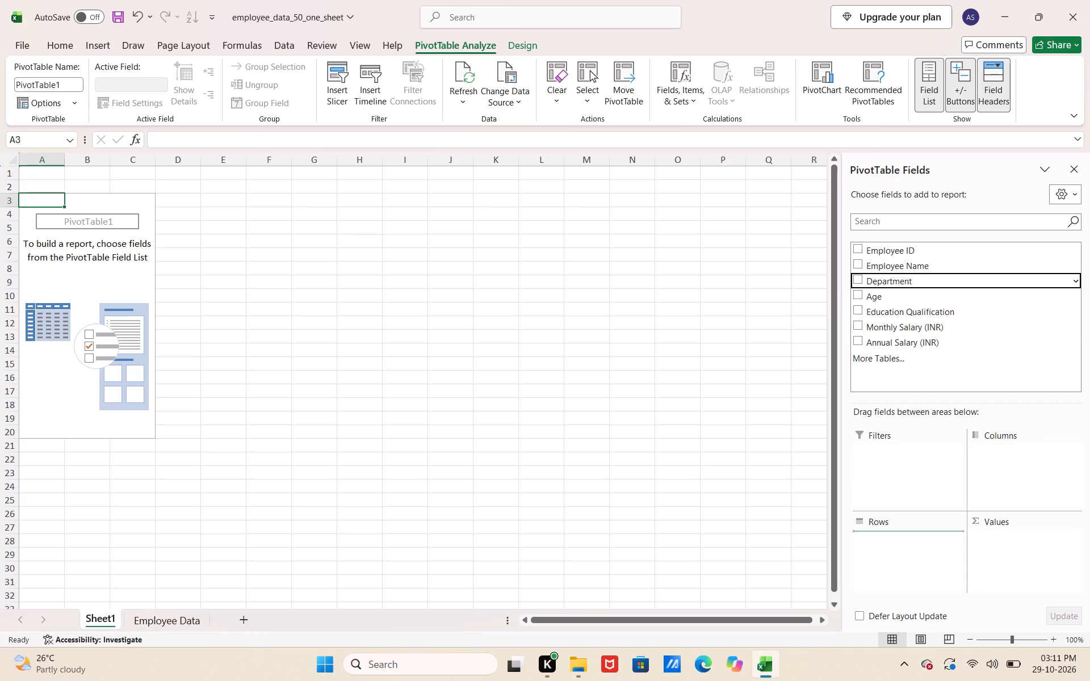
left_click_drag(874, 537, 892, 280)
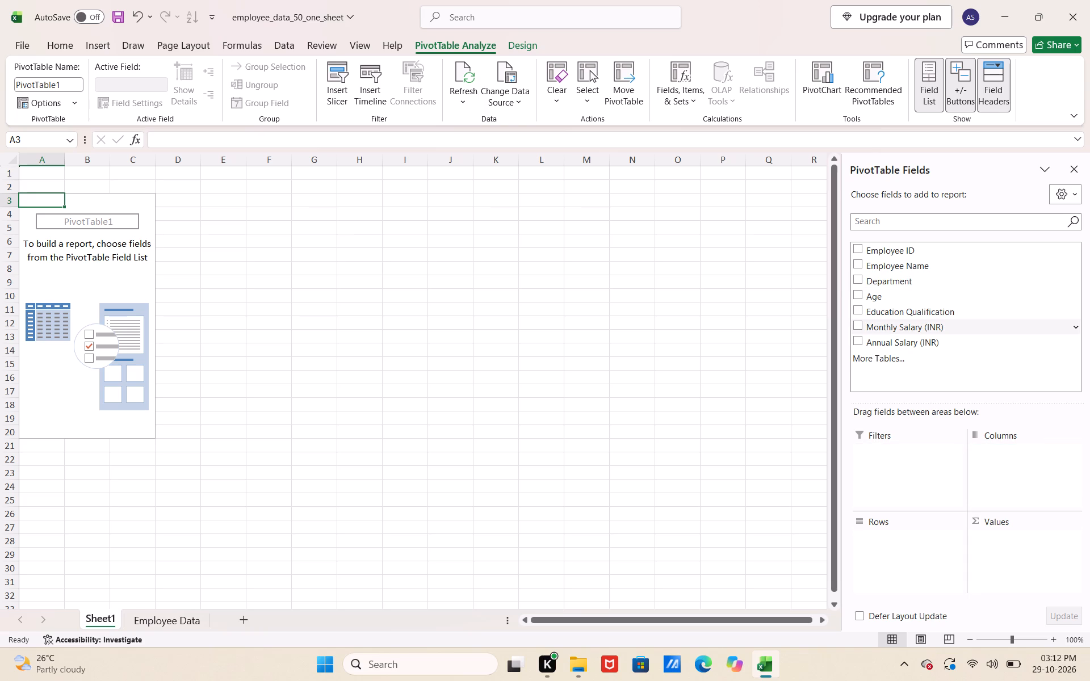
Build the PivotTable to sum Monthly Salary (INR) as the value with Department as the row field.
scroll(934, 329, "down", 1)
left_click(934, 329)
left_click(934, 329)
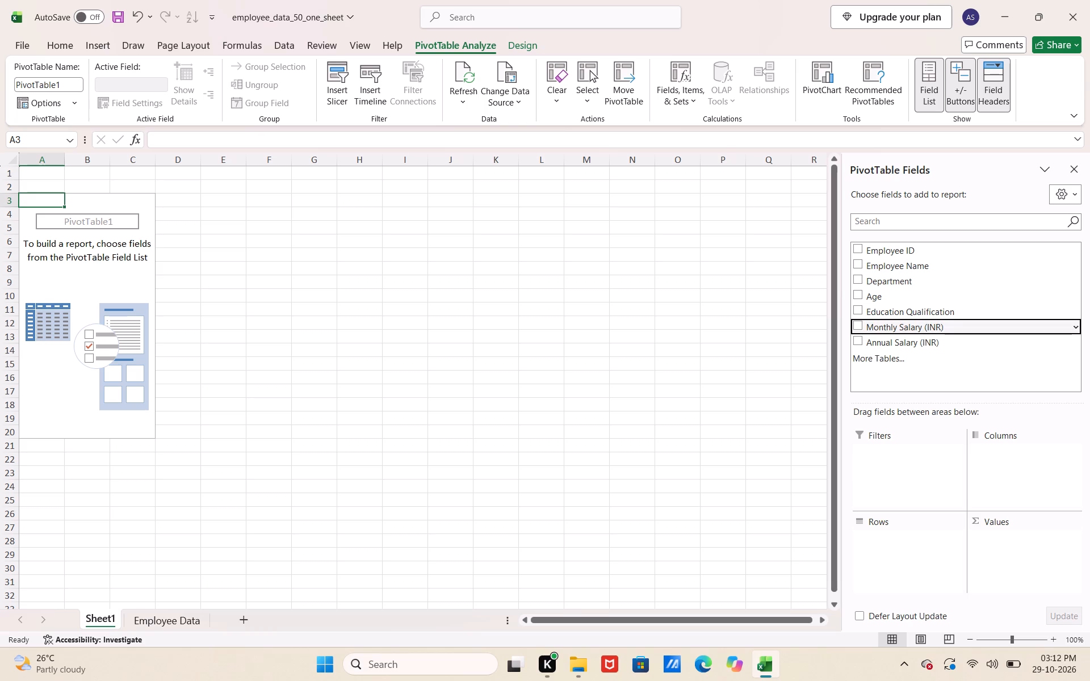
left_click(859, 322)
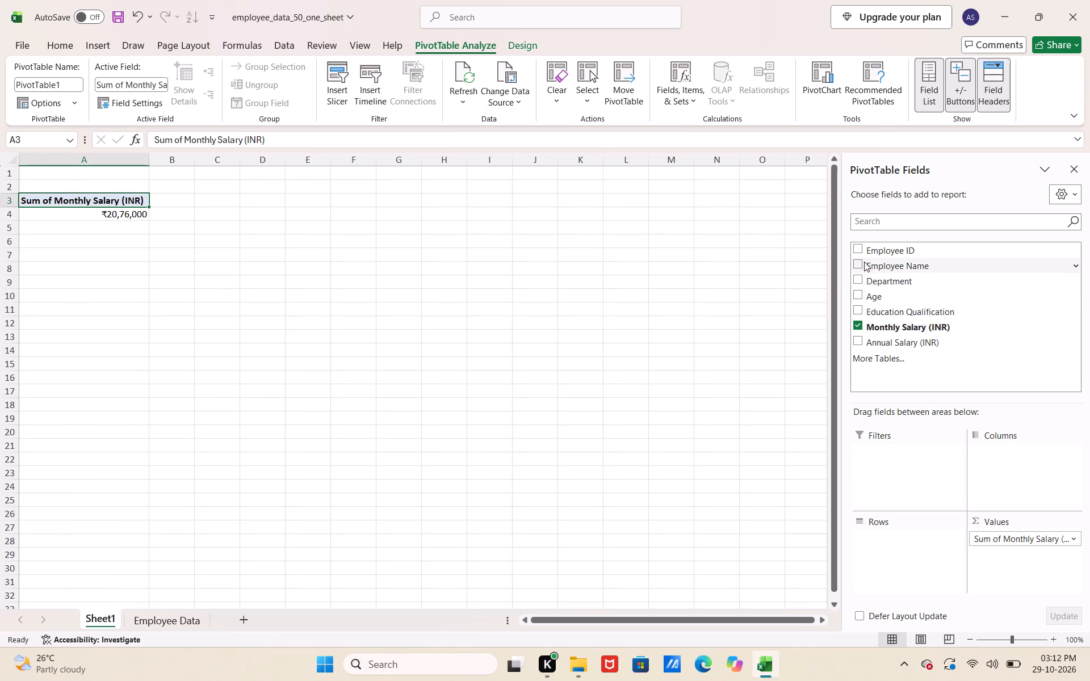
left_click(864, 262)
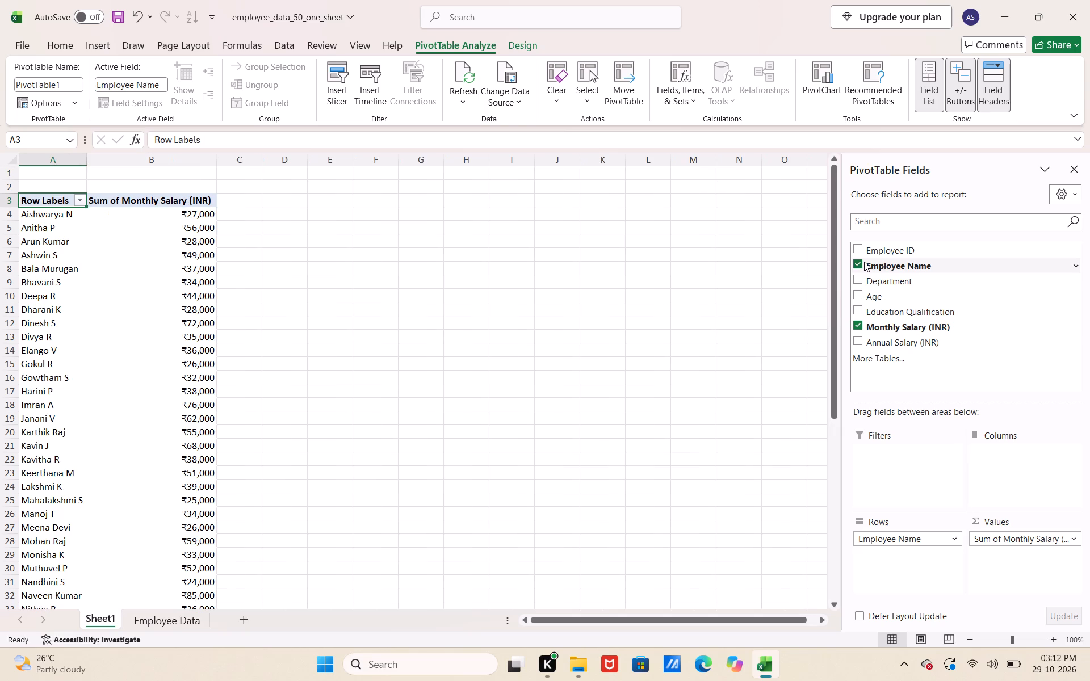
left_click(864, 262)
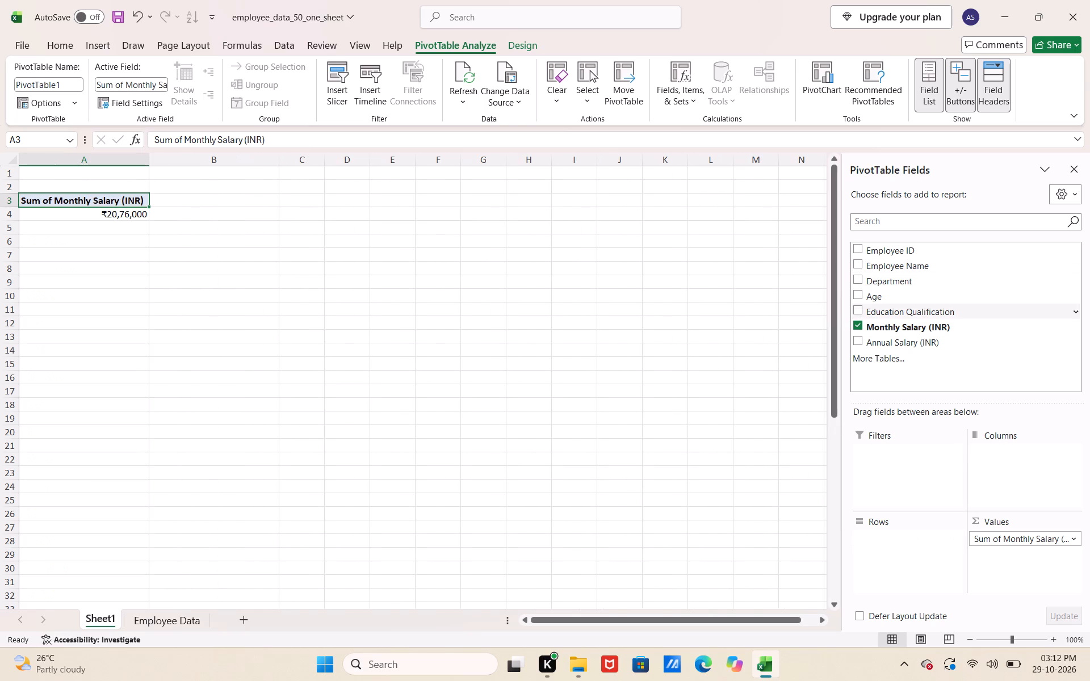
left_click(862, 278)
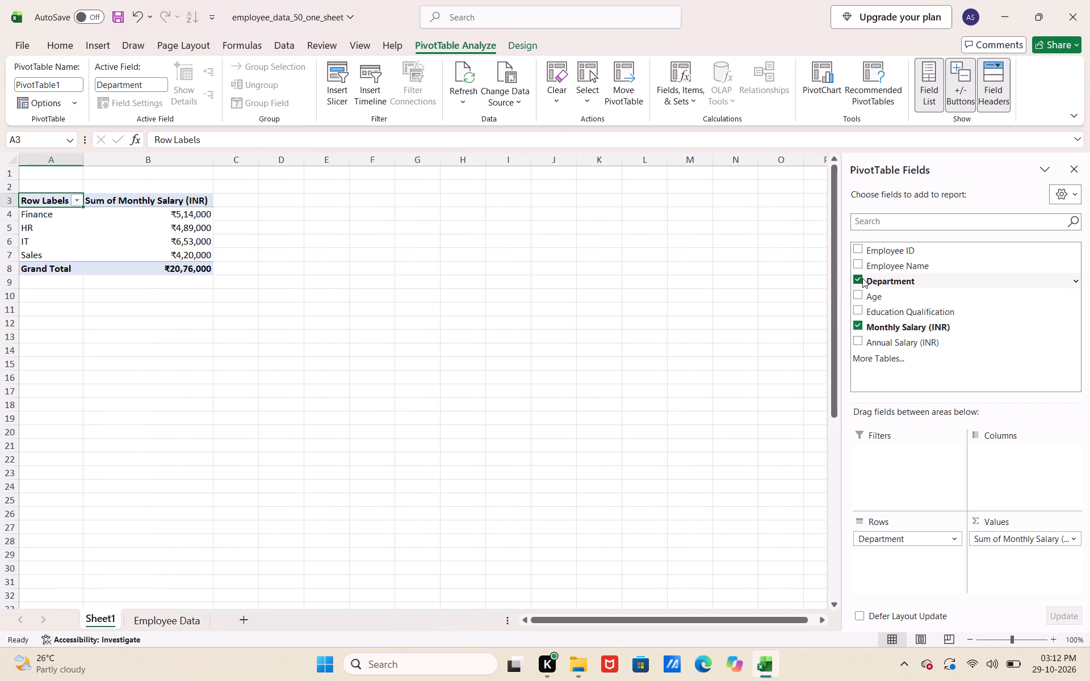
scroll(905, 325, "down", 1)
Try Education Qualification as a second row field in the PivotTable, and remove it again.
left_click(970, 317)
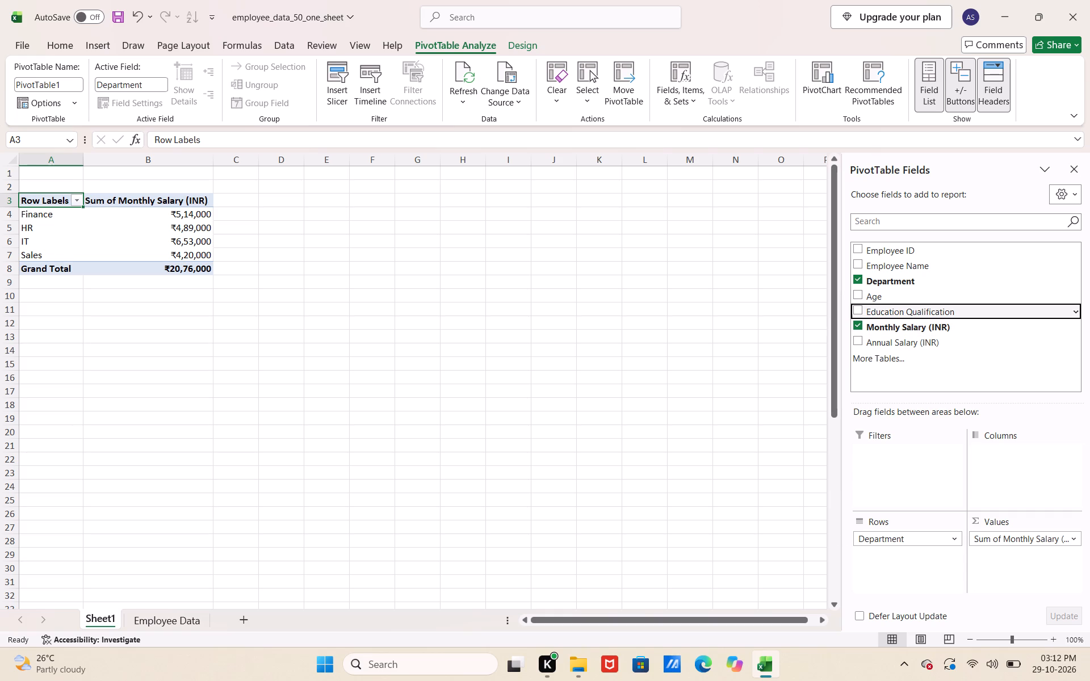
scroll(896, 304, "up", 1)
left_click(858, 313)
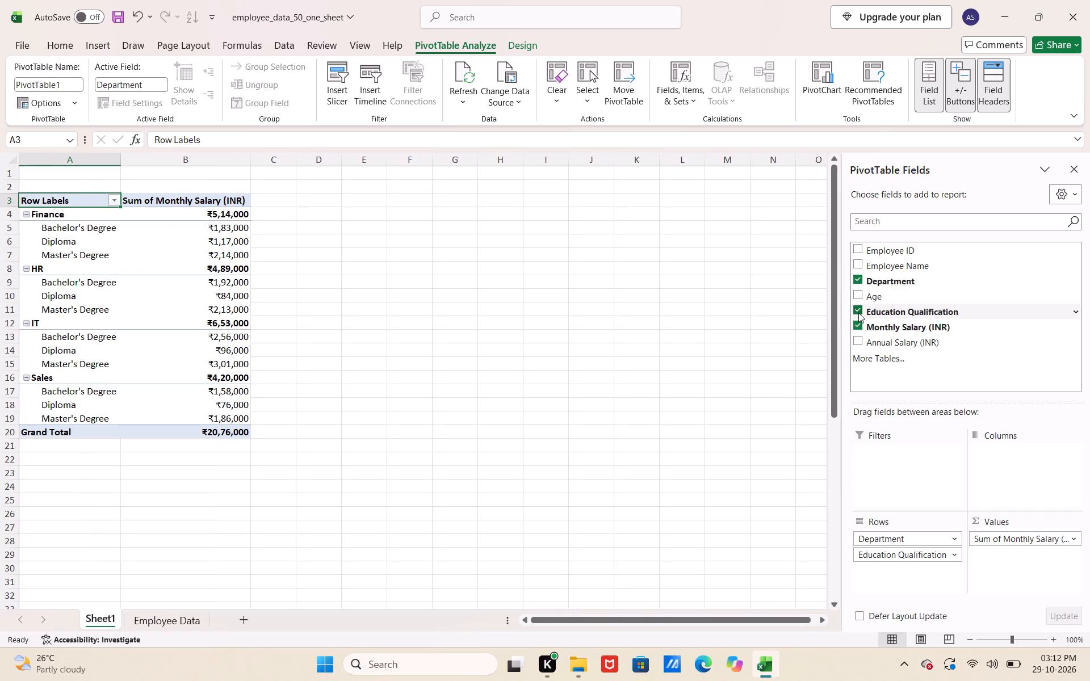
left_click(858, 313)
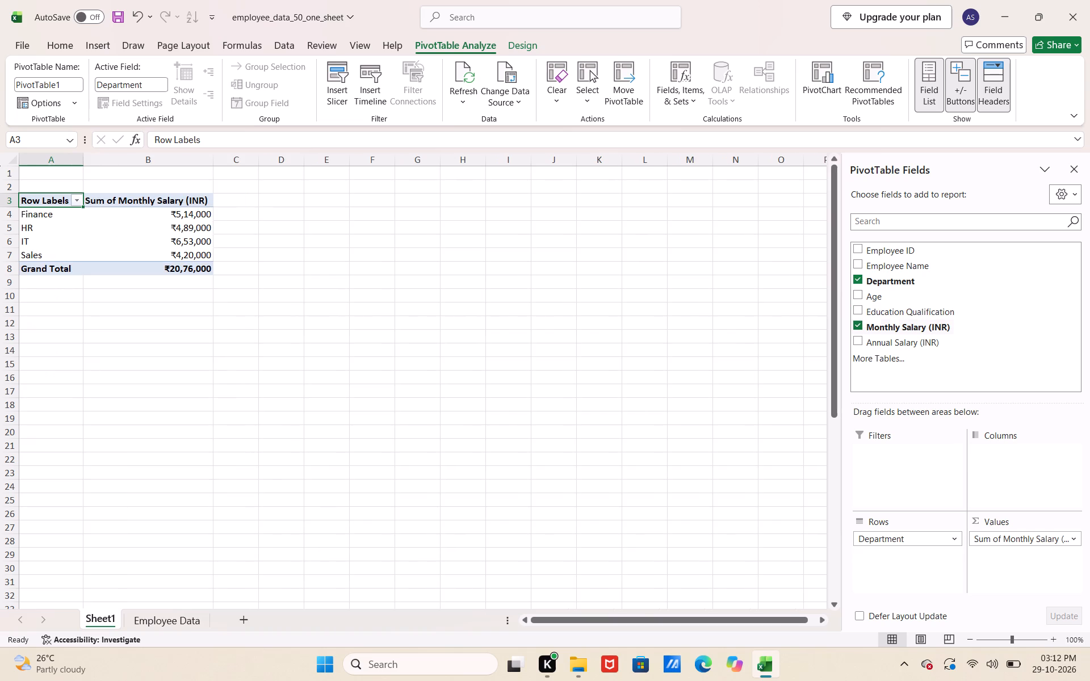
Switch to the Employee Data sheet and look over the employee records and their columns.
scroll(866, 338, "down", 1)
left_click(588, 253)
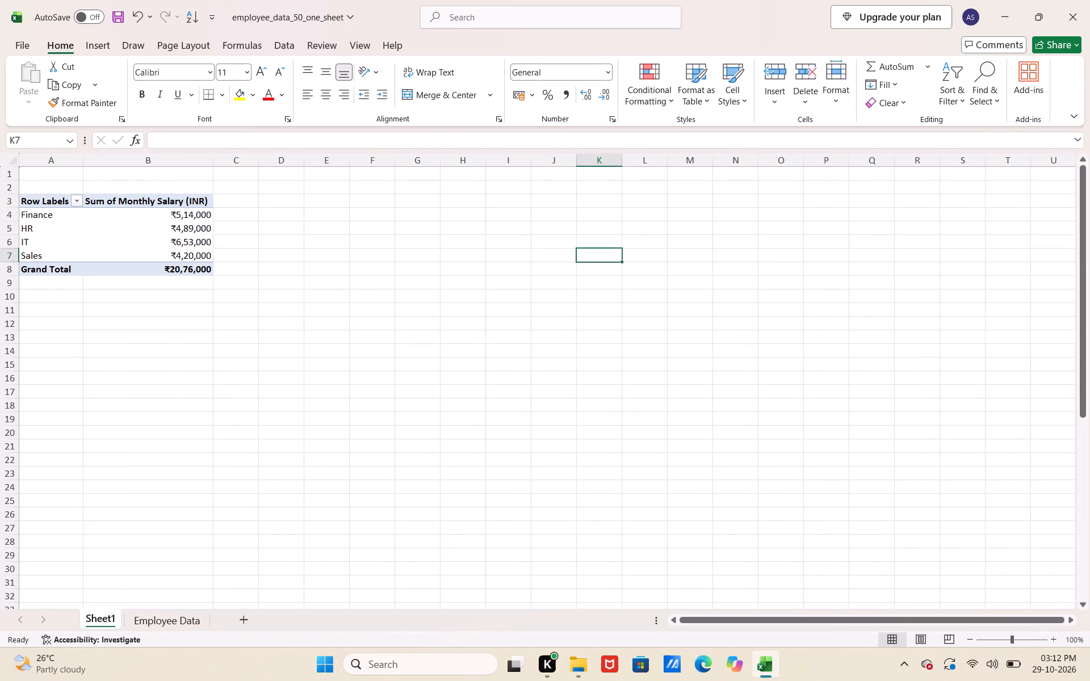
left_click(172, 622)
scroll(353, 410, "right", 1)
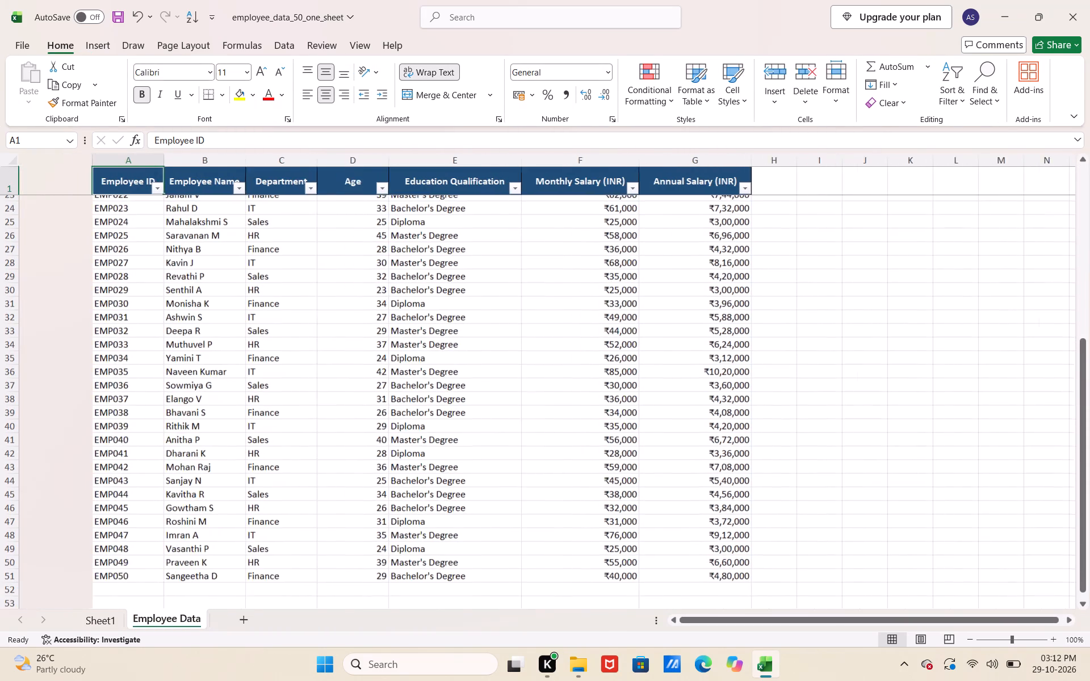
scroll(353, 410, "right", 1)
scroll(353, 410, "up", 6)
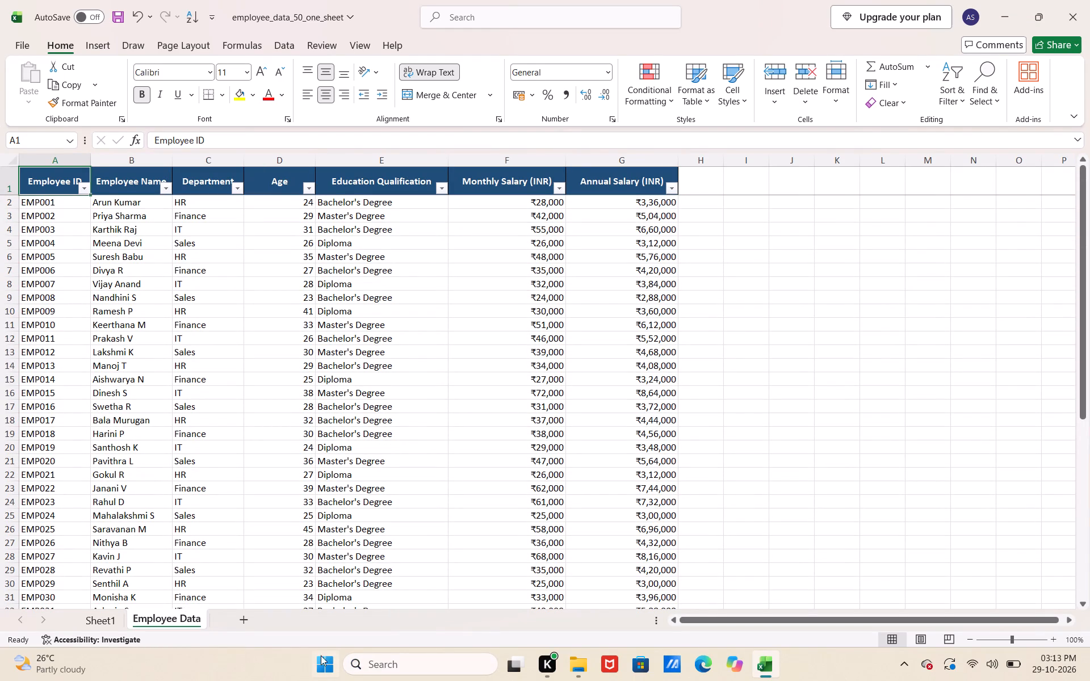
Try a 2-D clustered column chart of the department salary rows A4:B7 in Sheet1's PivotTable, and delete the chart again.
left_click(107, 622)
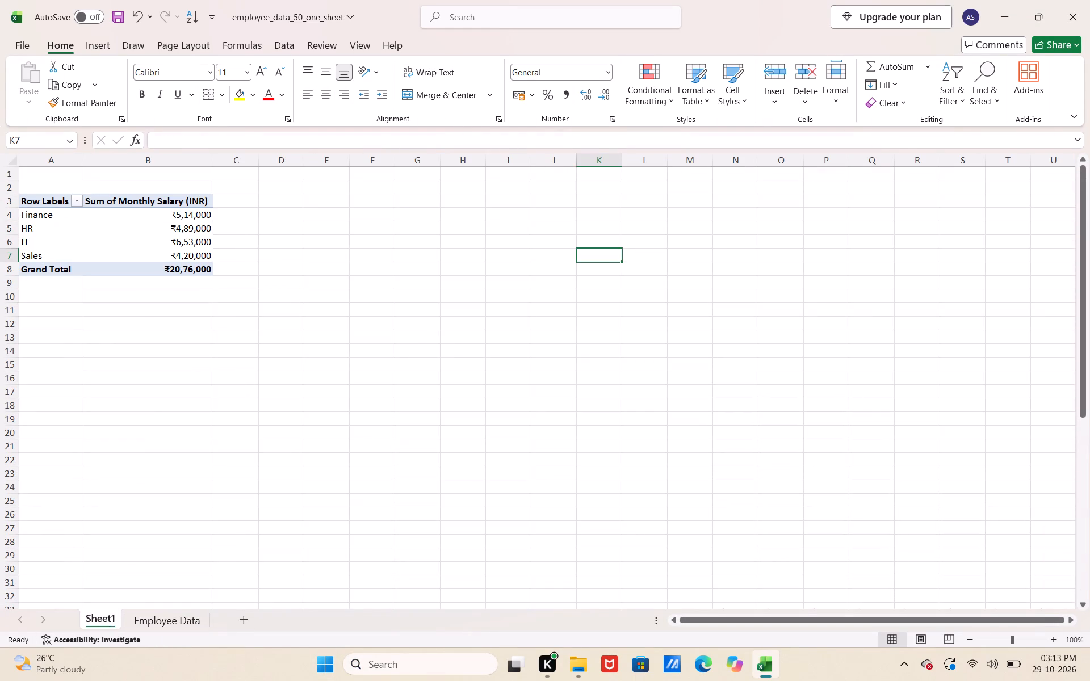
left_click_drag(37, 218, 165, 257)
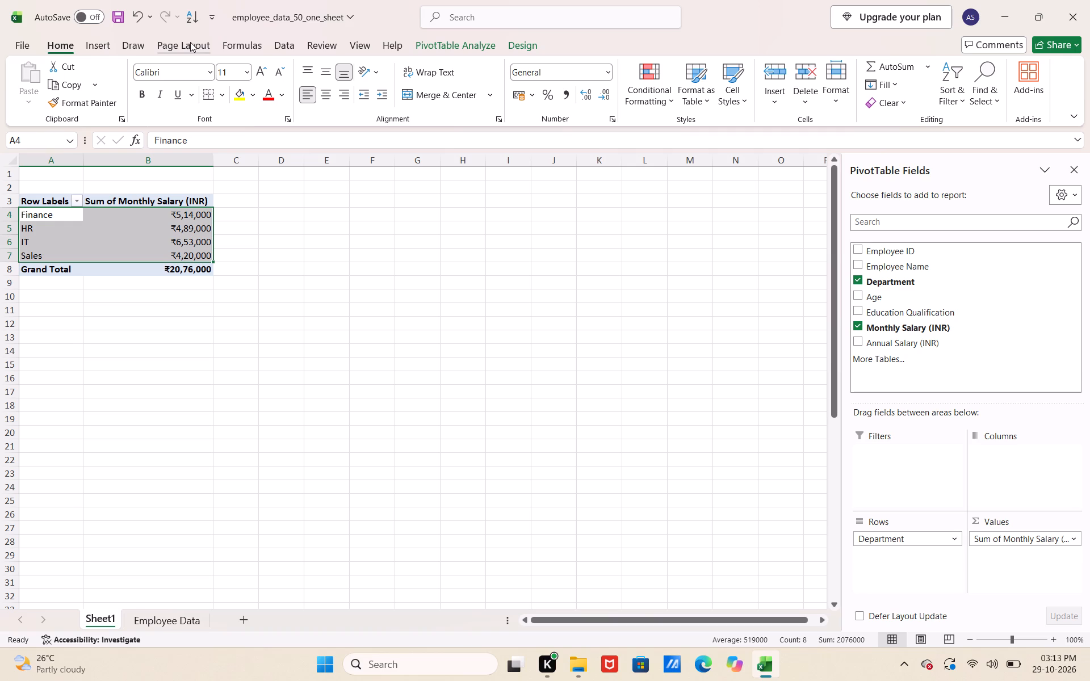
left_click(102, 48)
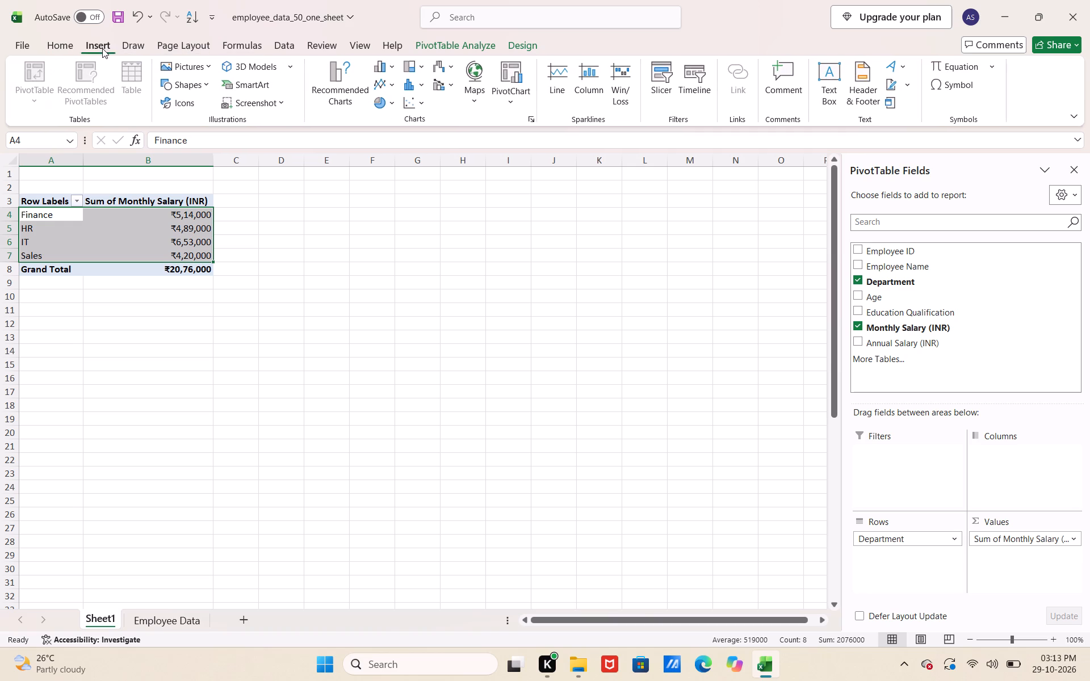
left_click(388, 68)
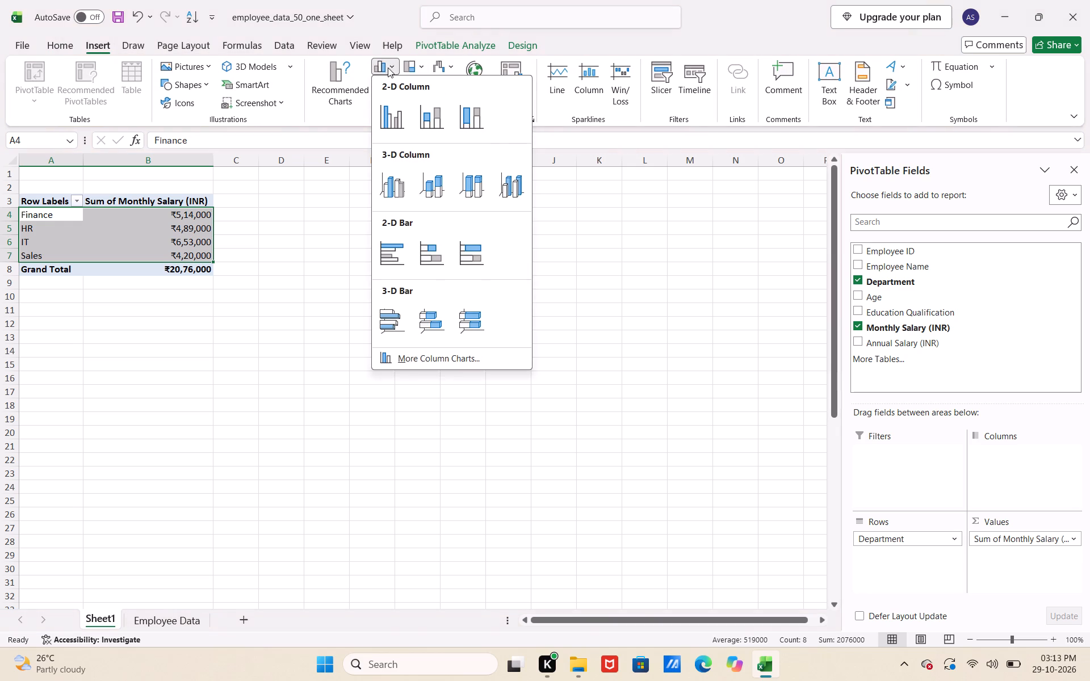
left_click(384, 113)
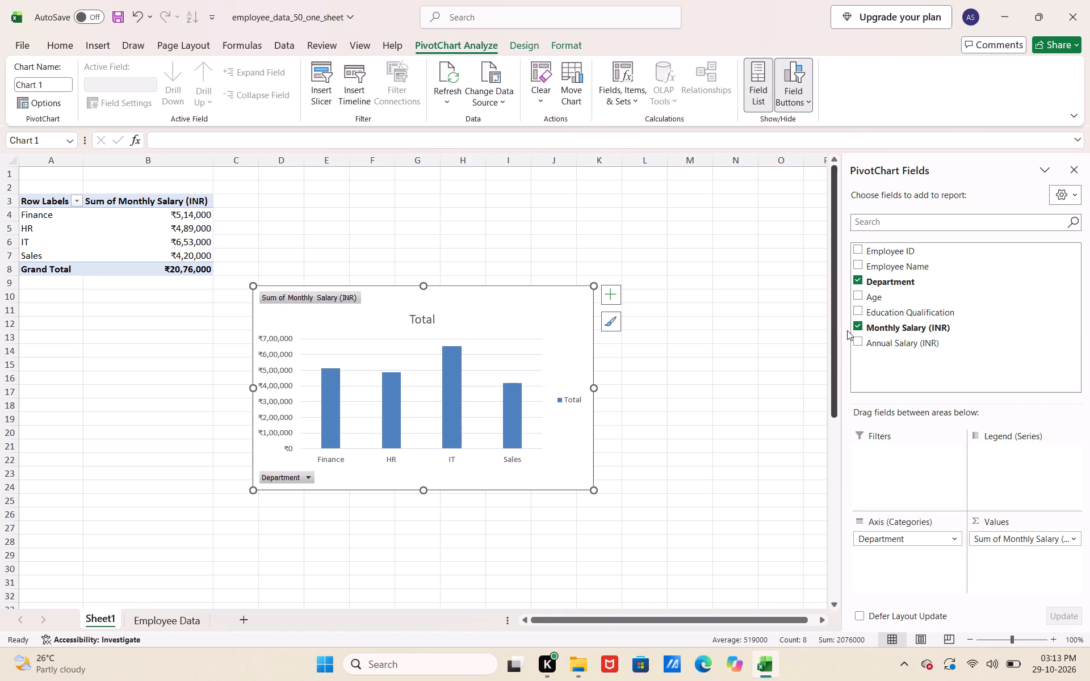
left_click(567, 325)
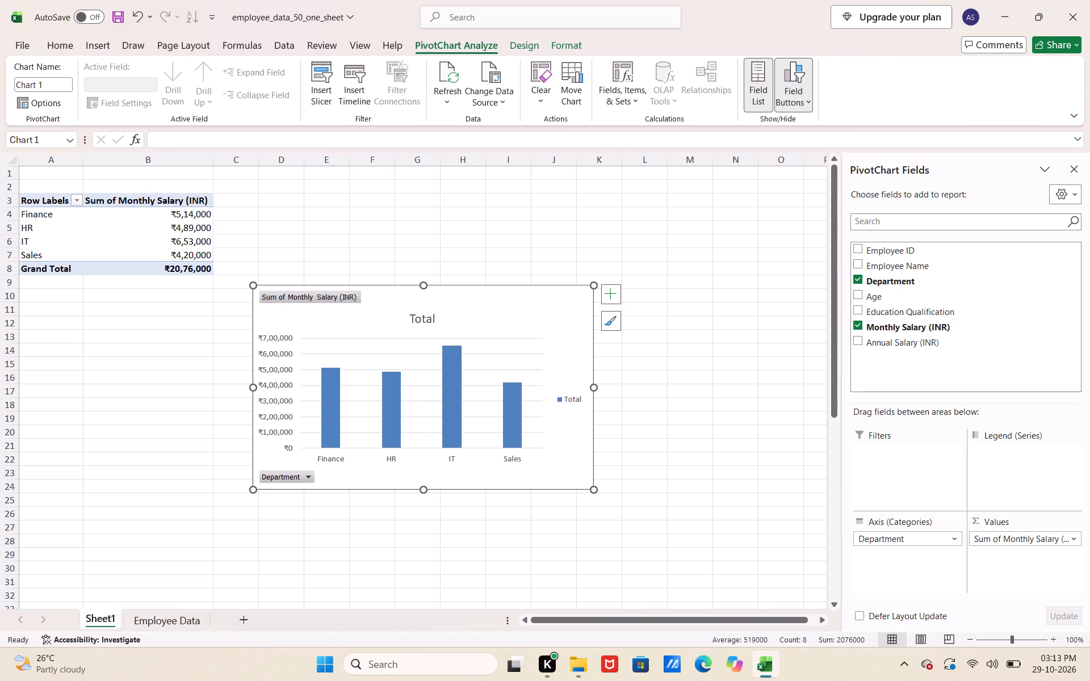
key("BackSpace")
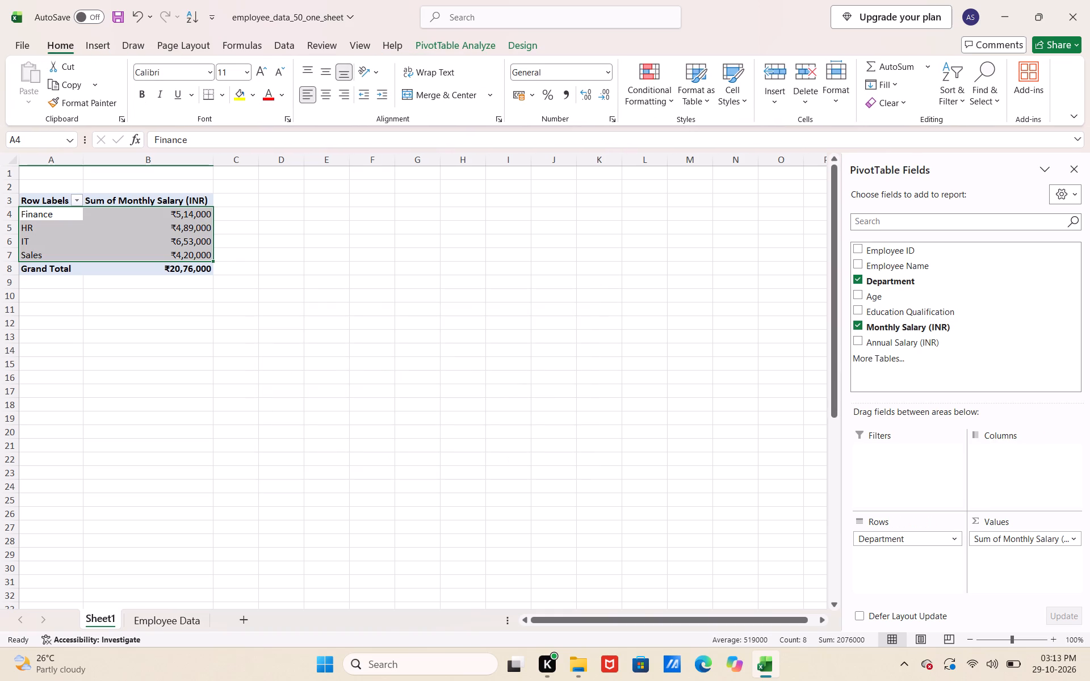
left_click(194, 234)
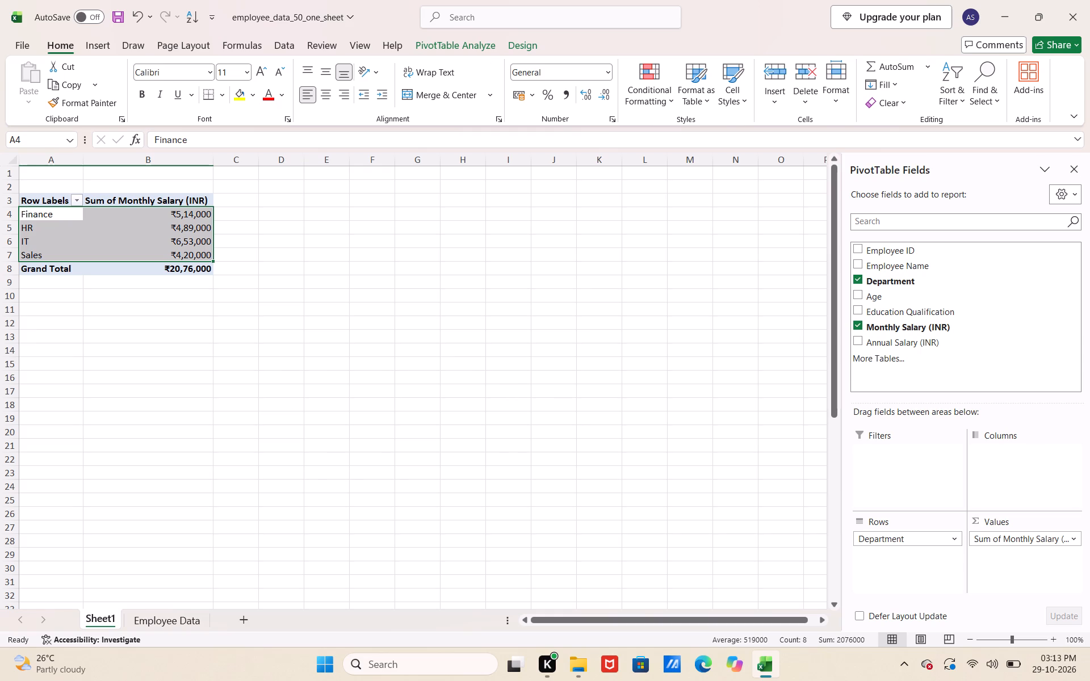
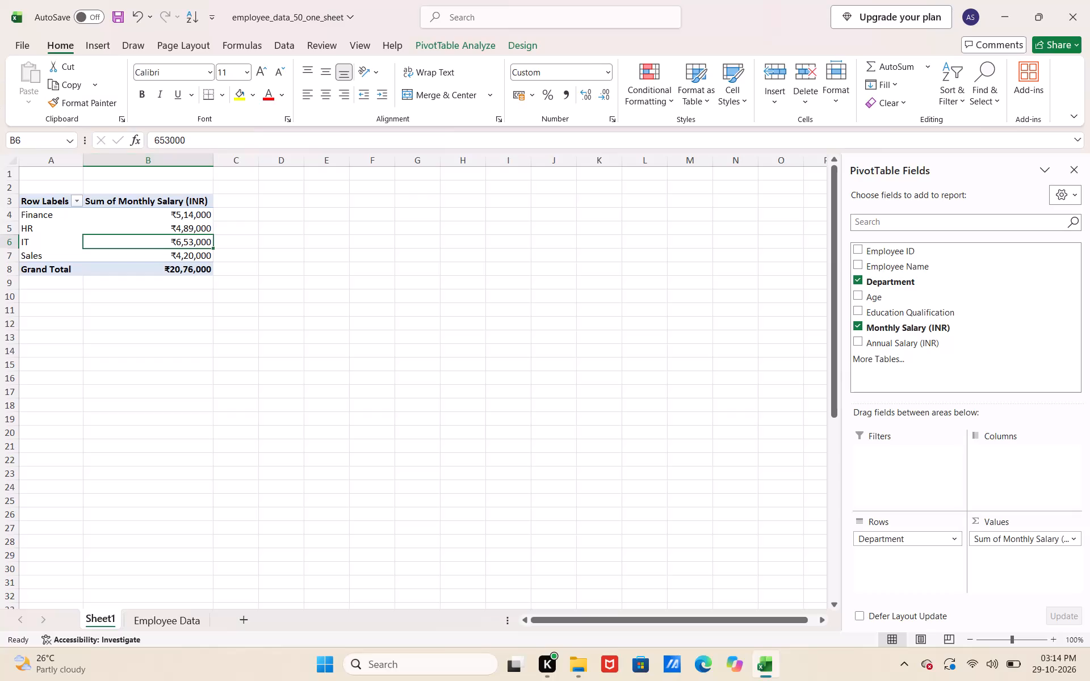
Insert a 2-D clustered column chart from the PivotTable's department salary rows A4:B7 on Sheet1.
double_click(36, 214)
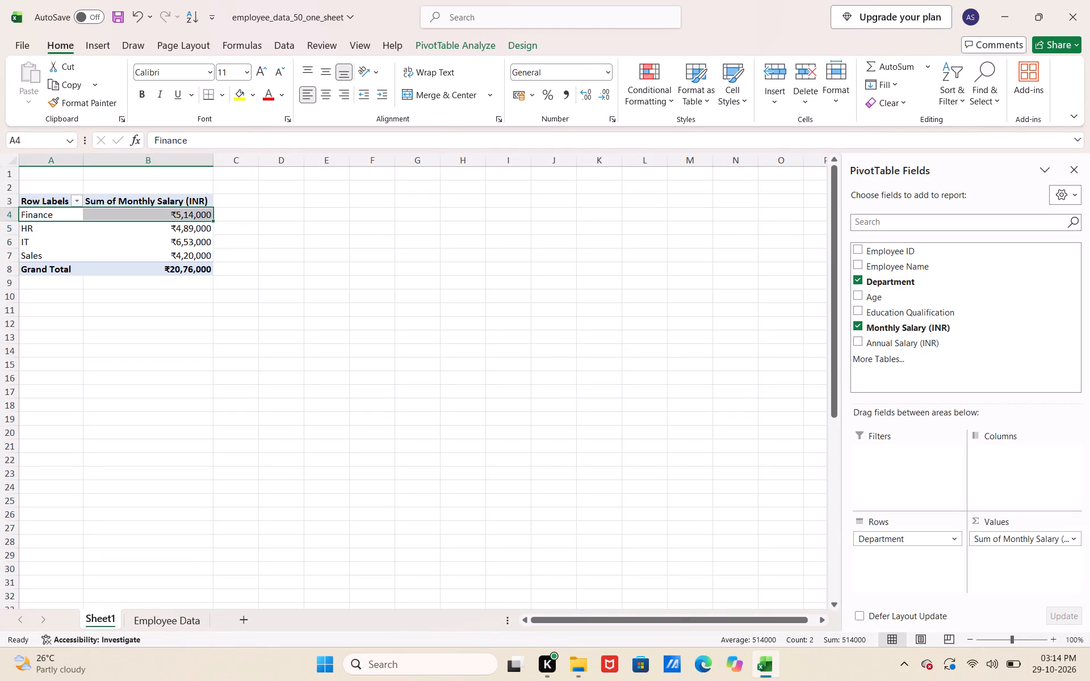
left_click(407, 330)
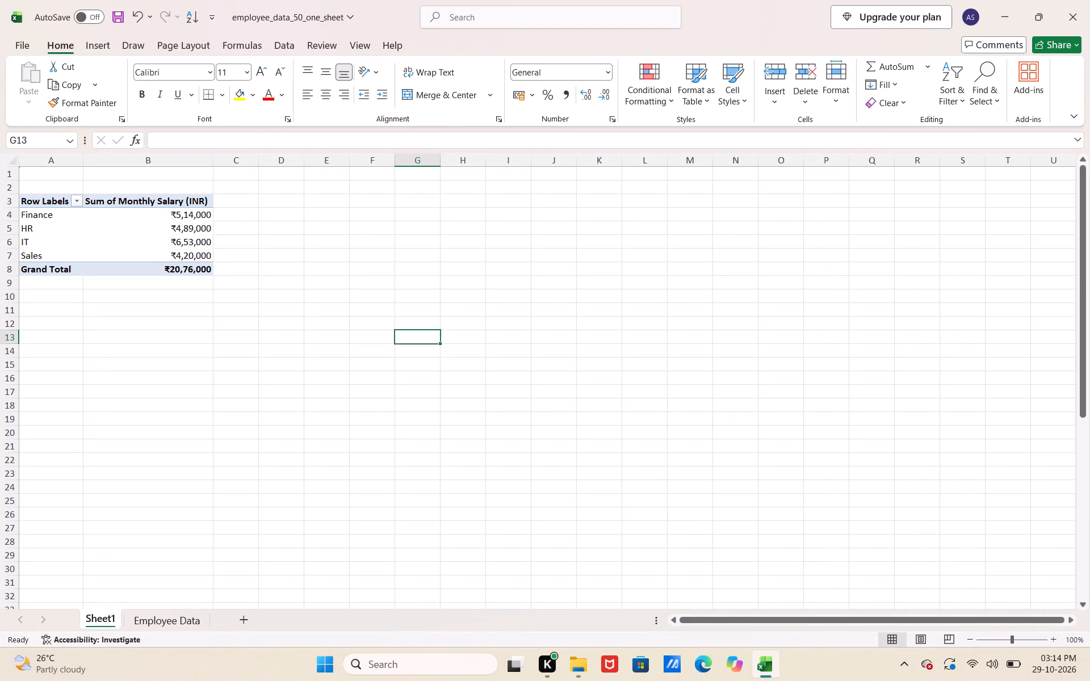
left_click_drag(30, 216, 129, 259)
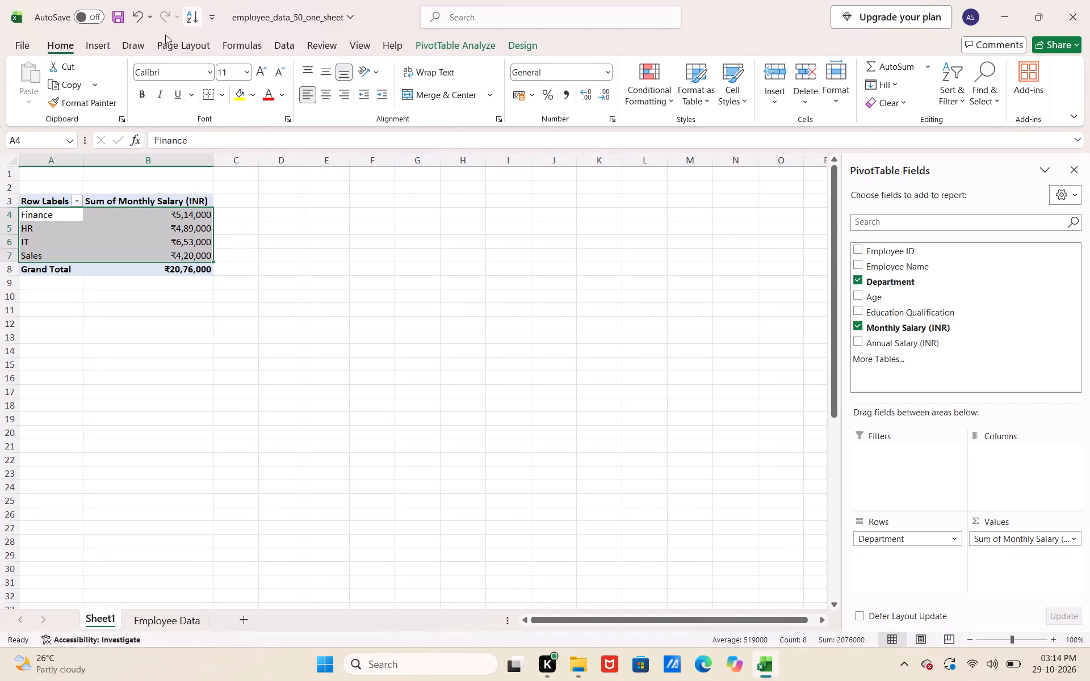
left_click(98, 46)
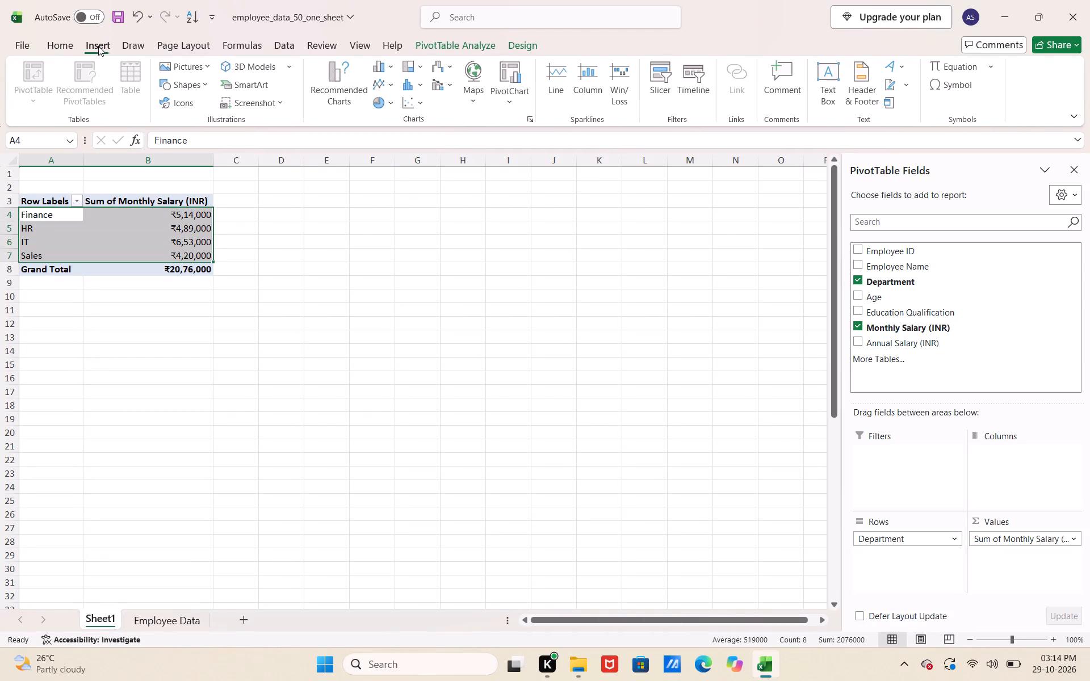
left_click(374, 69)
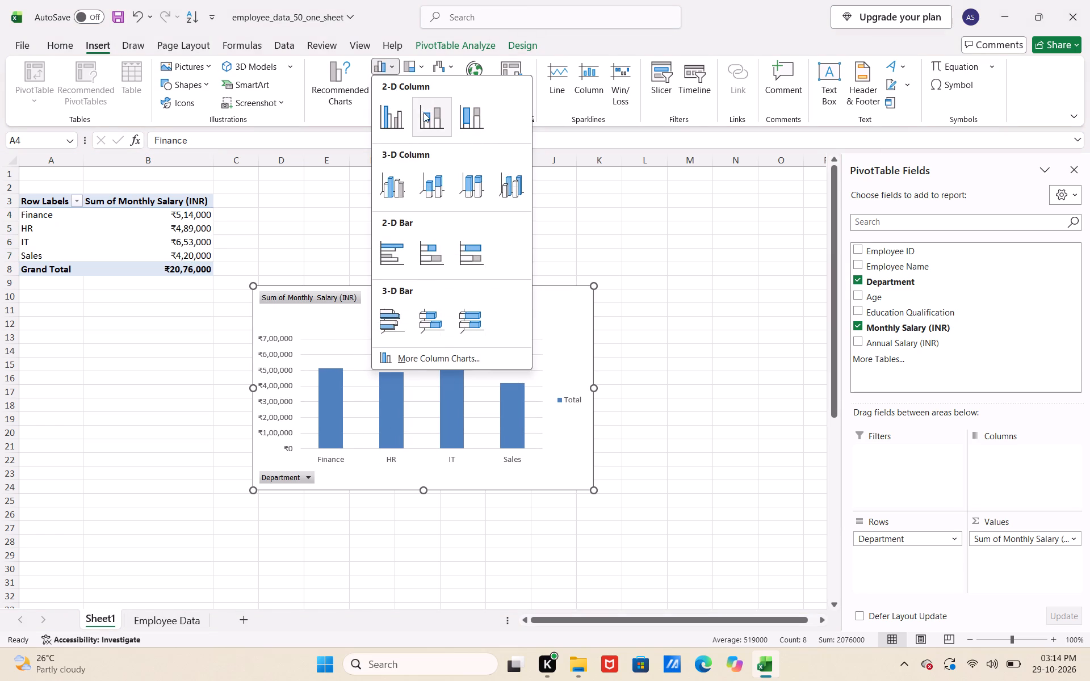
left_click(385, 116)
Move the column chart directly below the PivotTable, starting at about row 10 along column A's outer edge.
left_click_drag(352, 332, 125, 329)
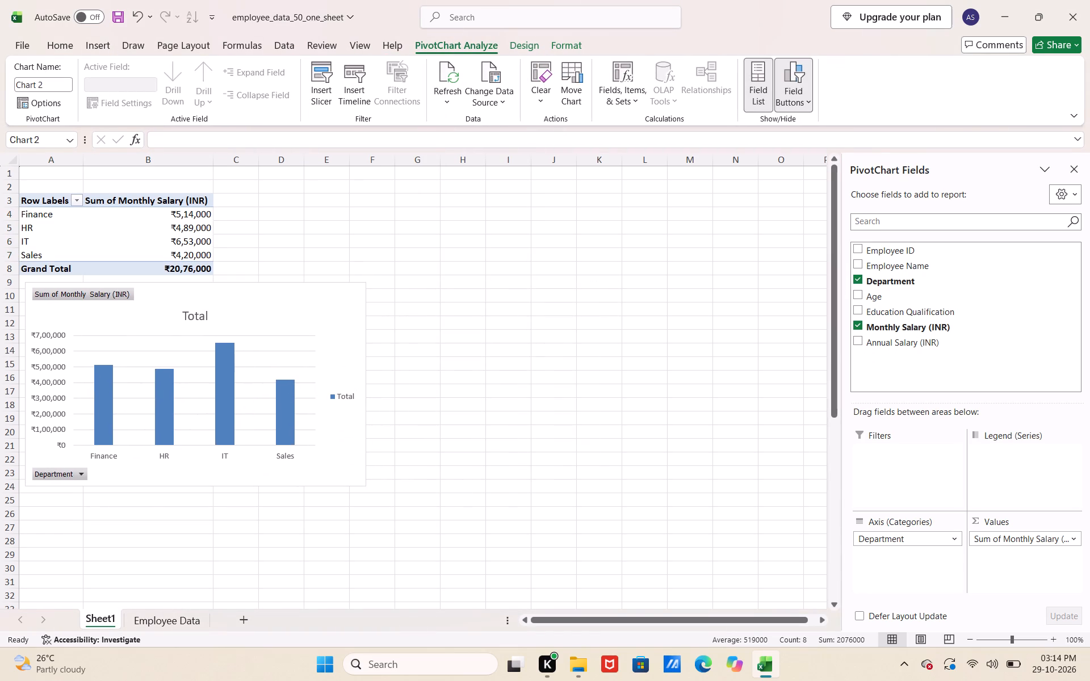
left_click_drag(125, 329, 115, 336)
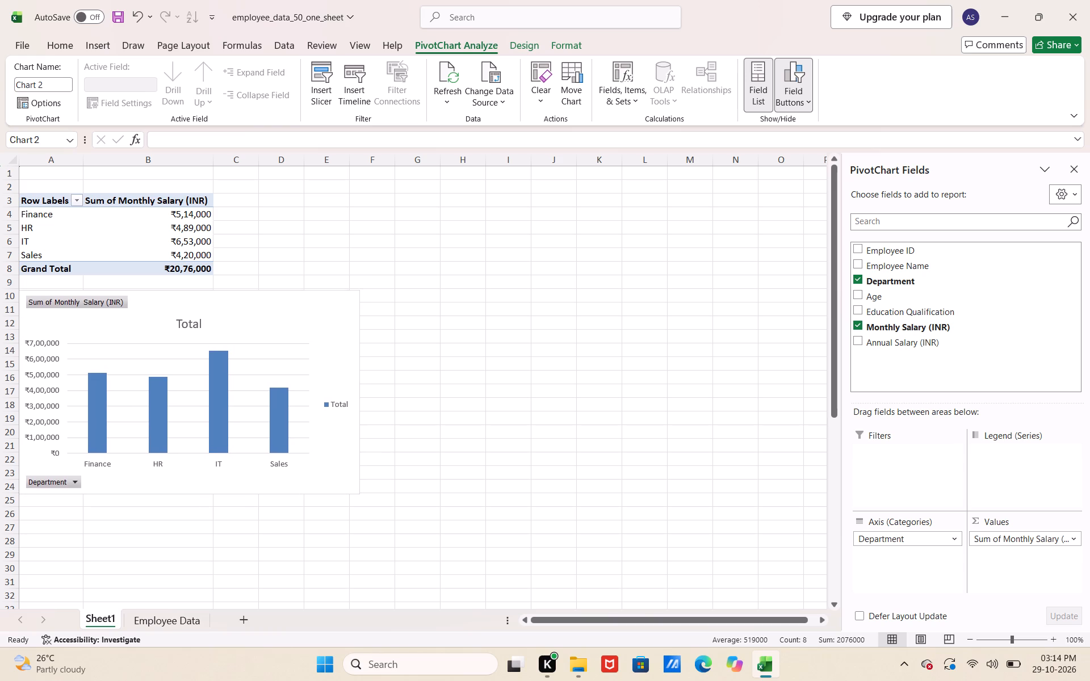
left_click_drag(115, 336, 115, 334)
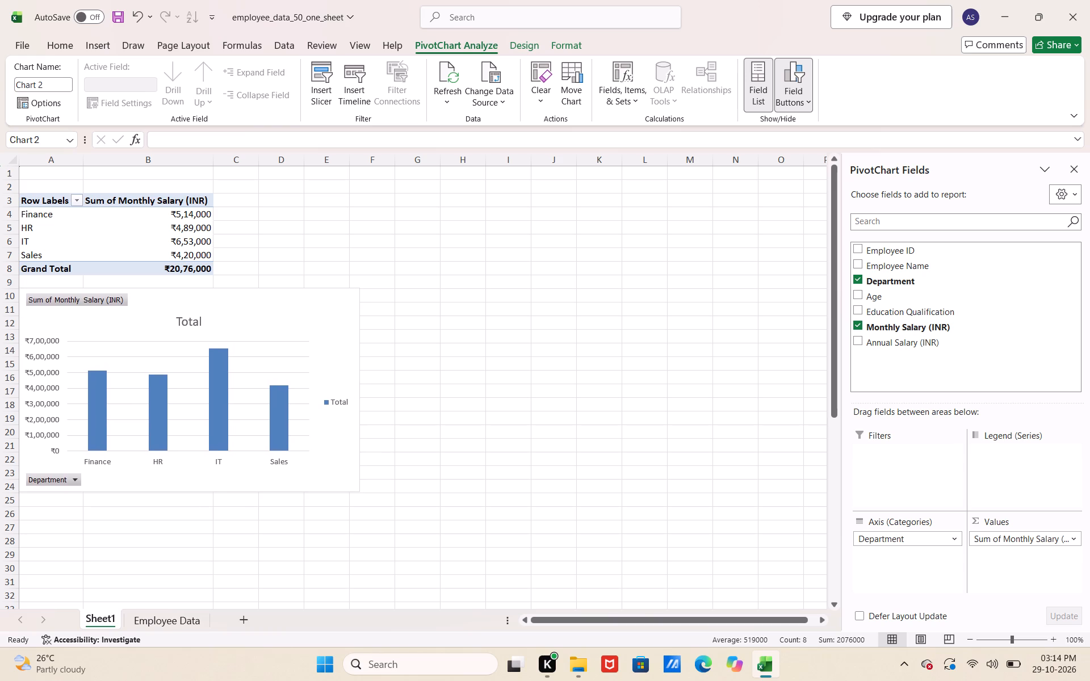
left_click(463, 318)
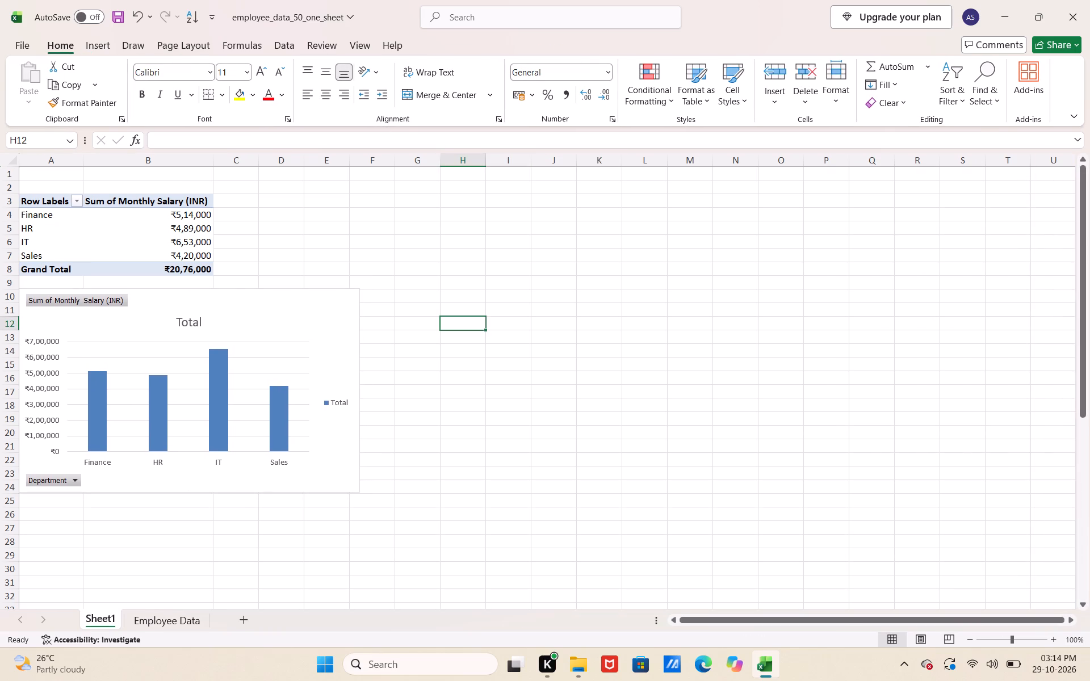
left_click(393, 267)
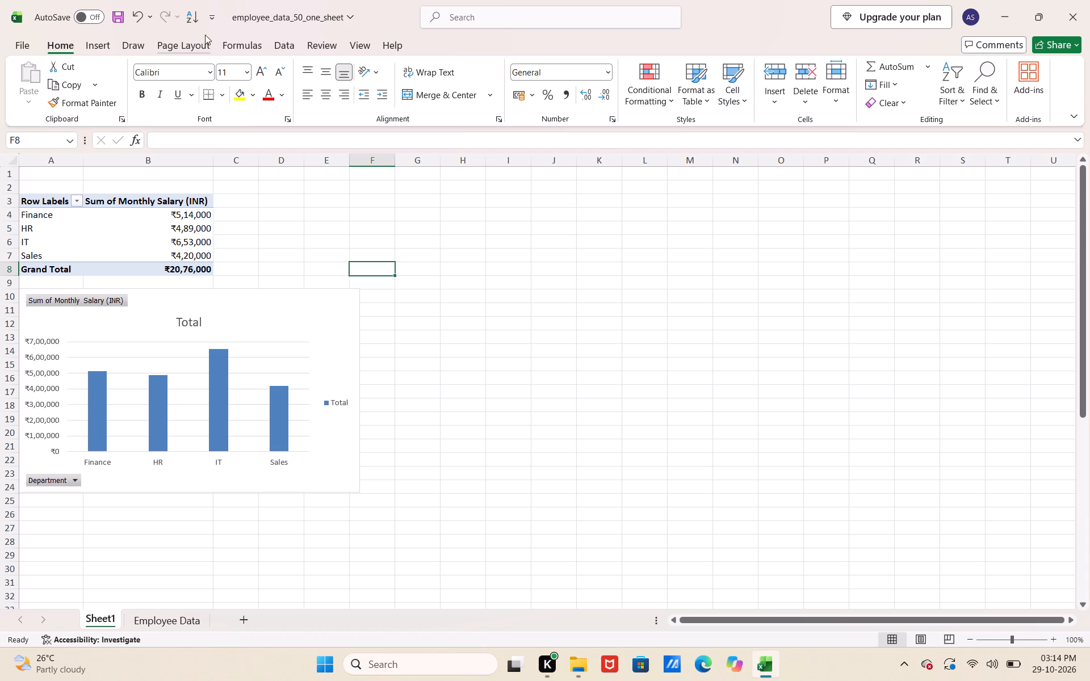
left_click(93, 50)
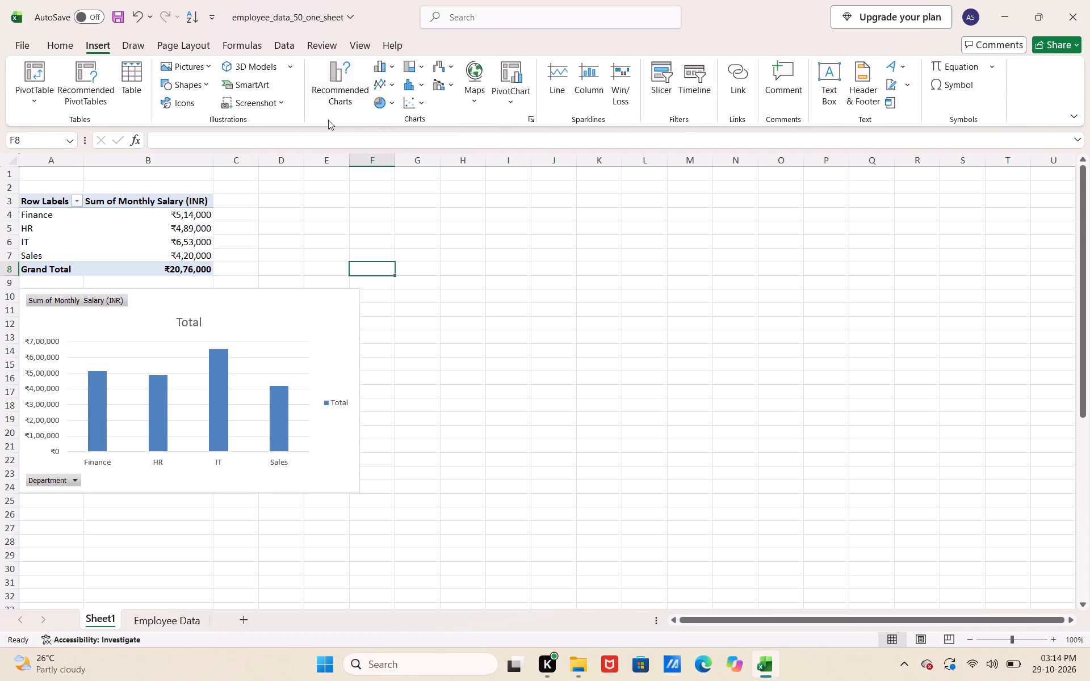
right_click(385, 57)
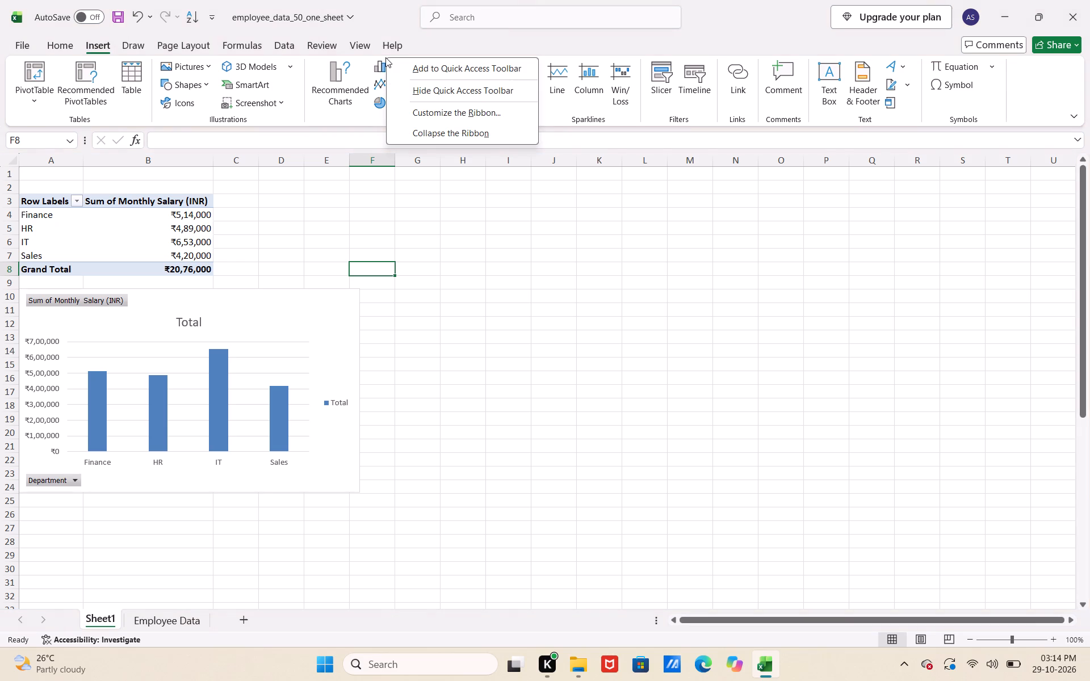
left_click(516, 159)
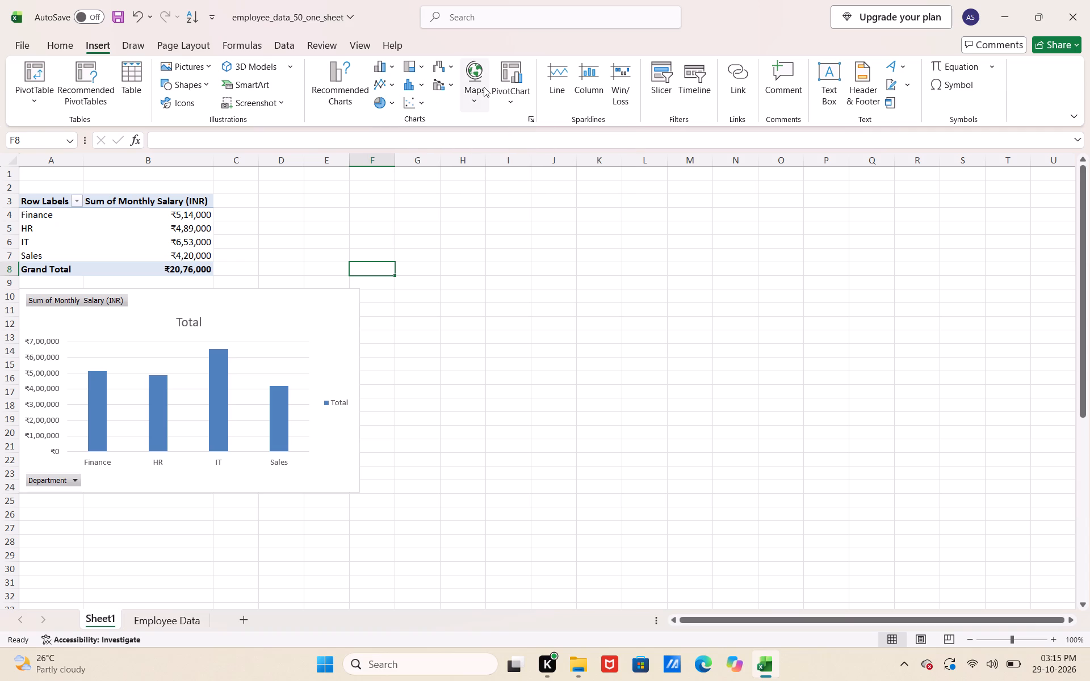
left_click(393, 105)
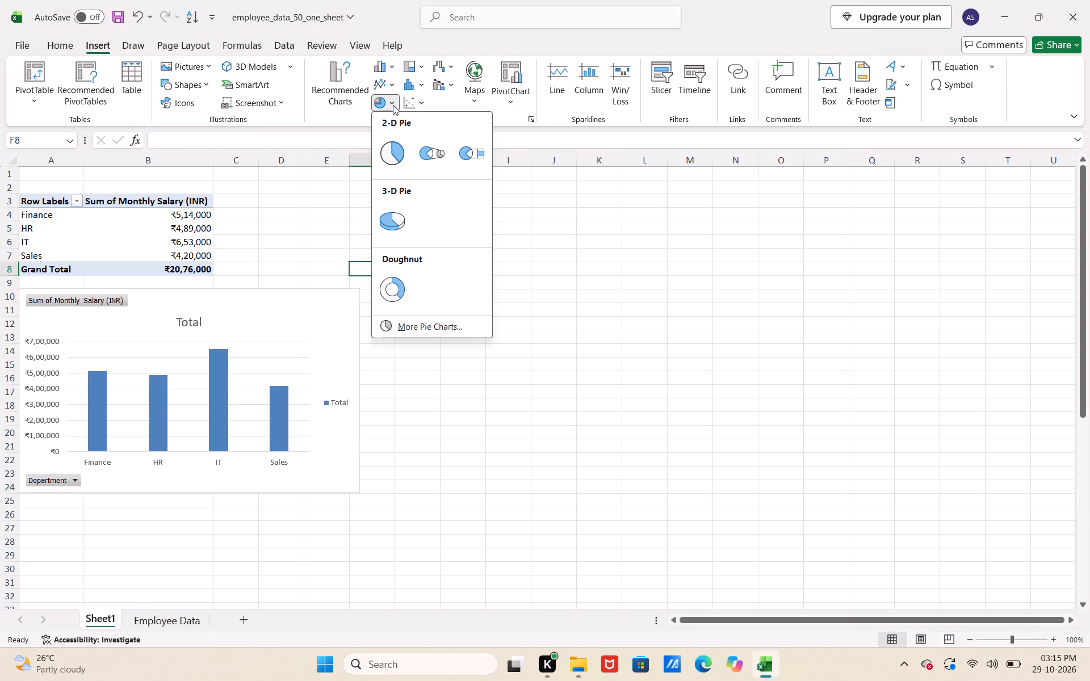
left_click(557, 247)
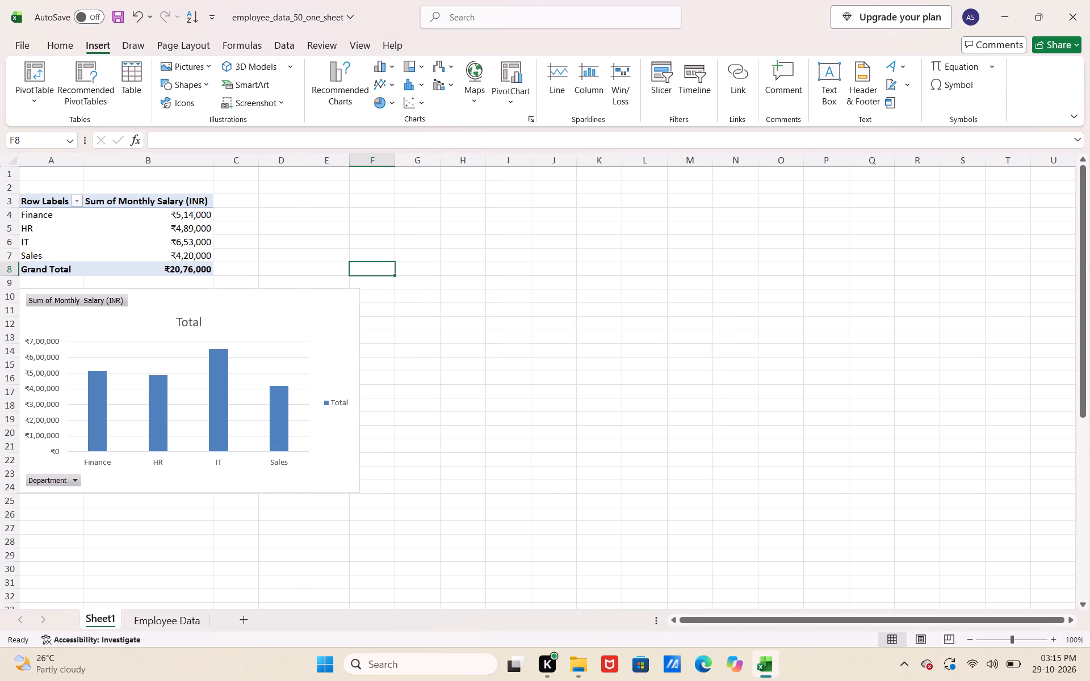
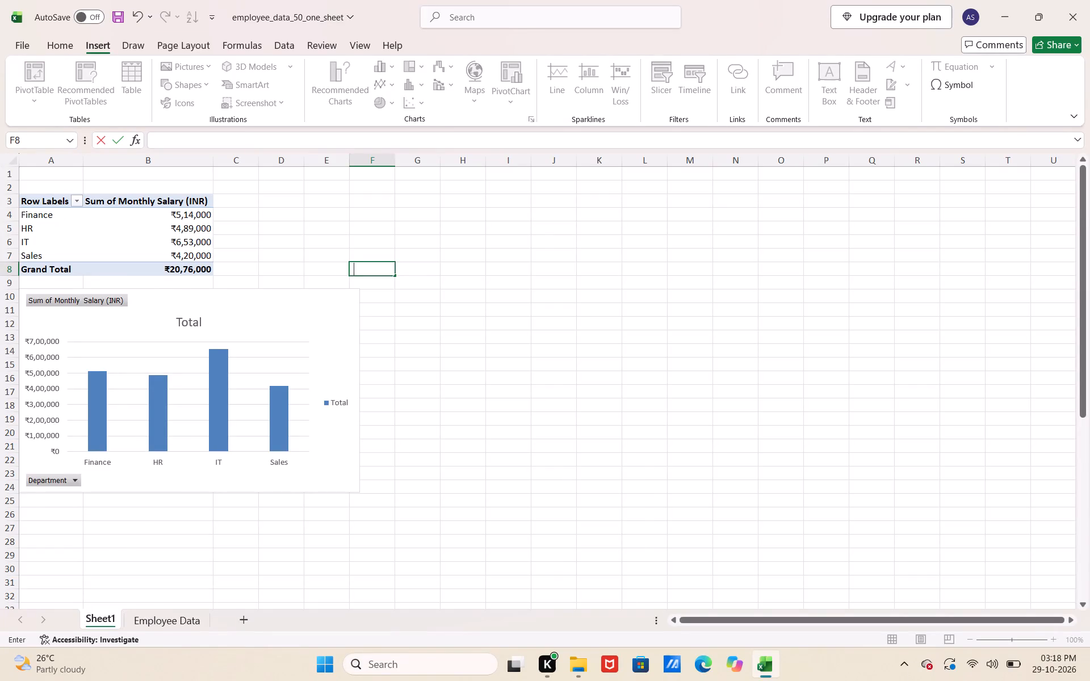
On the Employee Data sheet, select the Department and Monthly Salary (INR) columns together, C1:C51 and F1:F51.
left_click(144, 624)
scroll(673, 268, "left", 1)
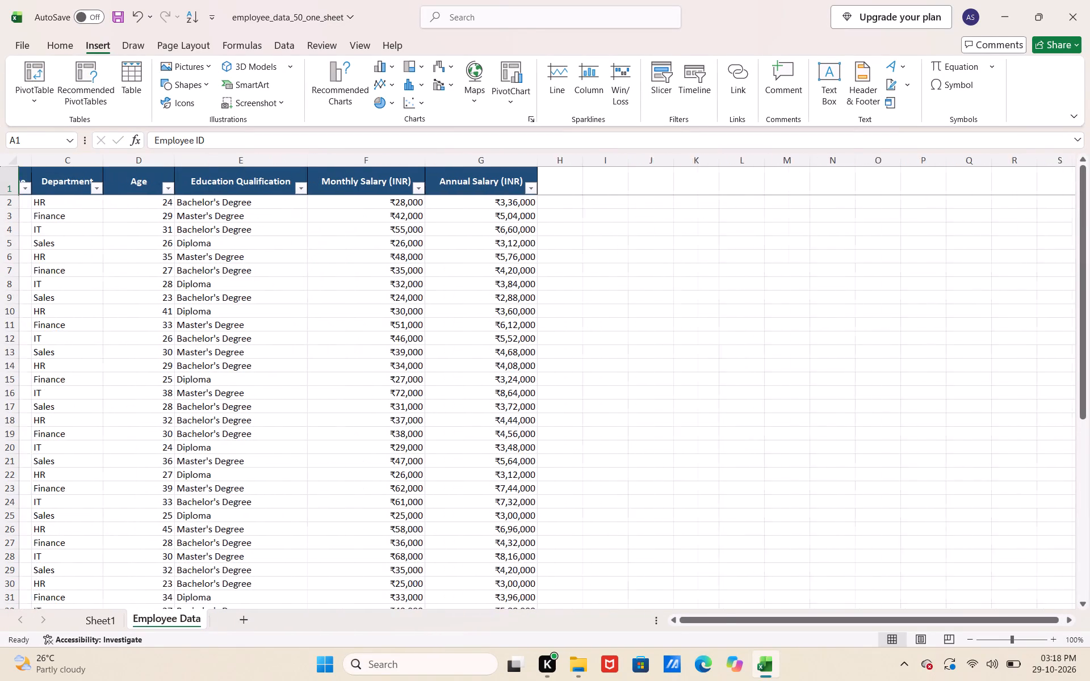
scroll(673, 268, "left", 6)
scroll(673, 268, "right", 3)
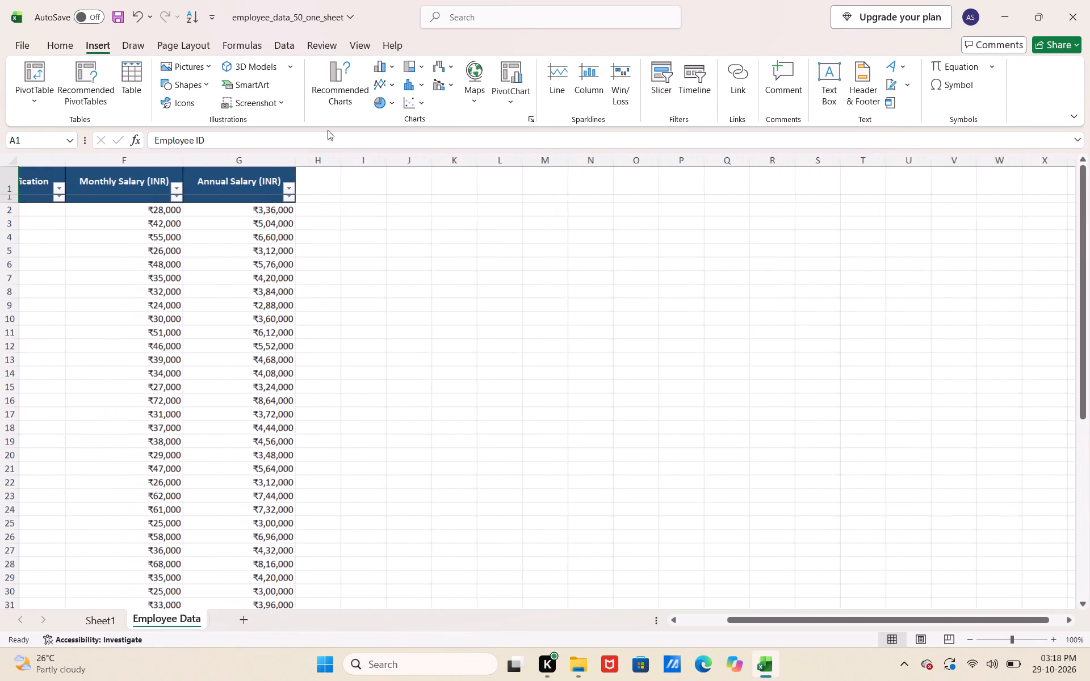
scroll(512, 272, "right", 1)
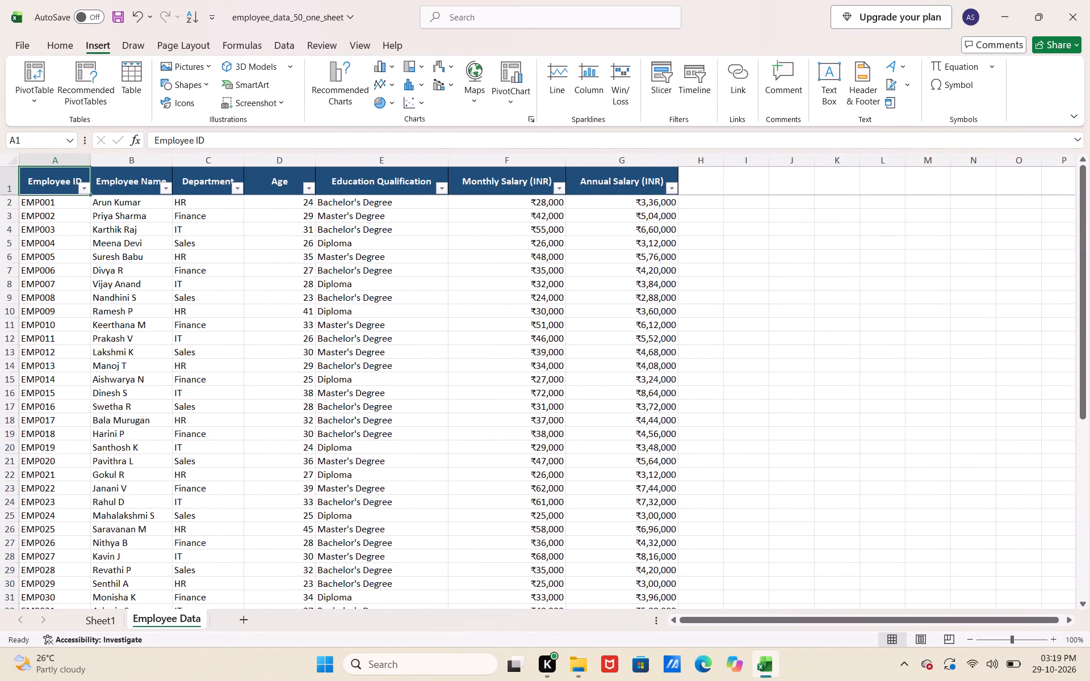
left_click(204, 176)
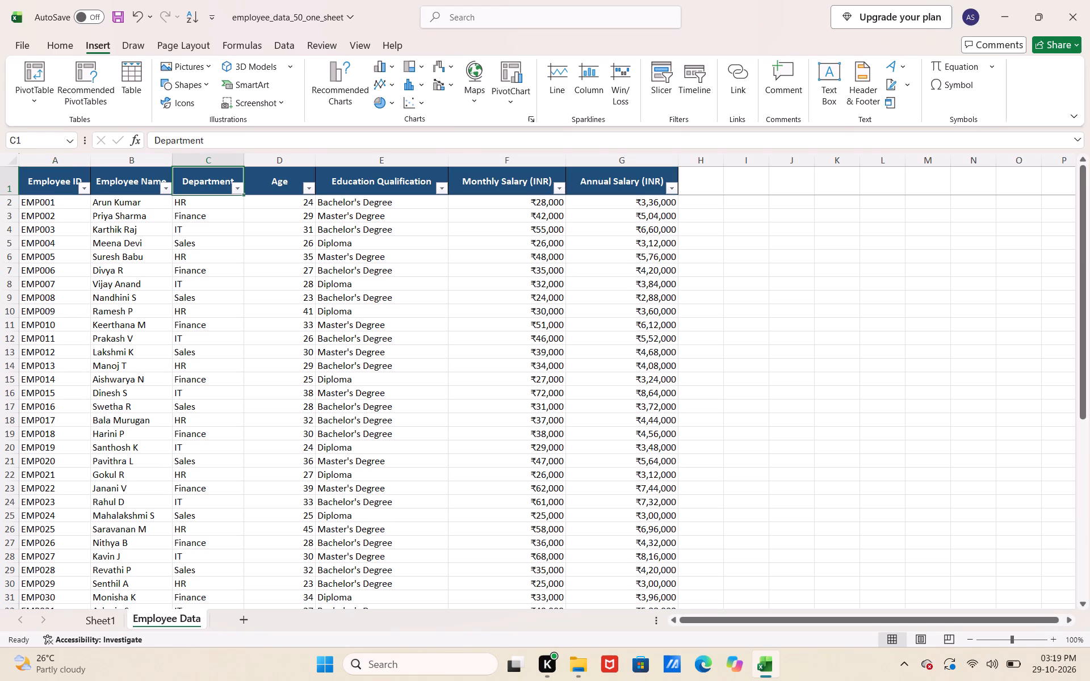
left_click_drag(204, 176, 214, 526)
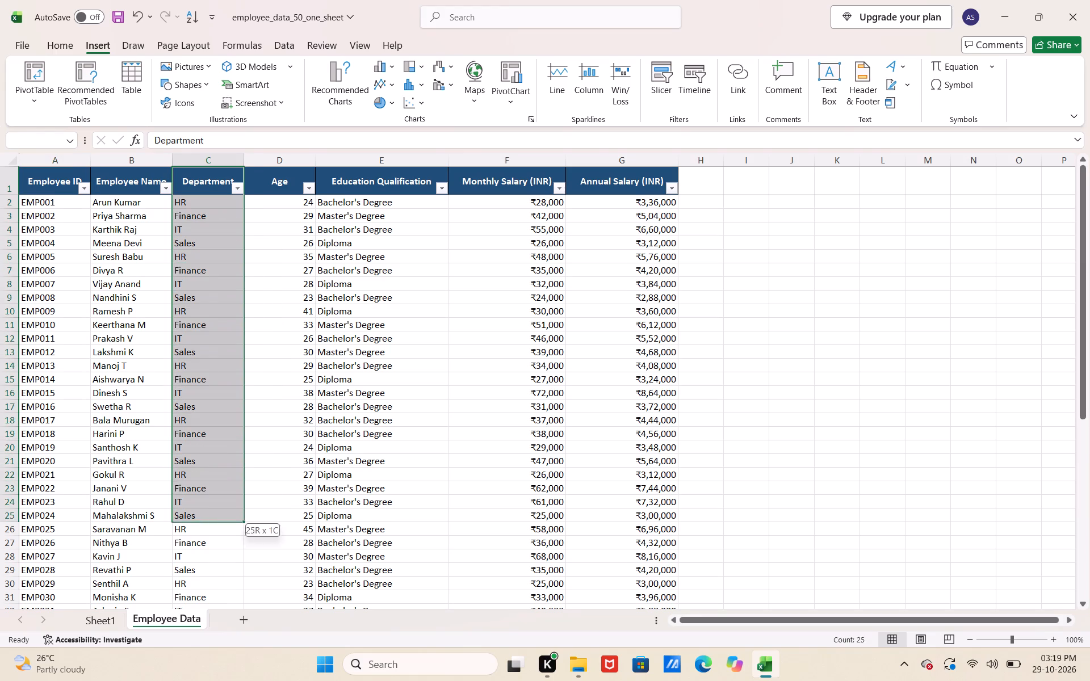
left_click_drag(214, 526, 229, 680)
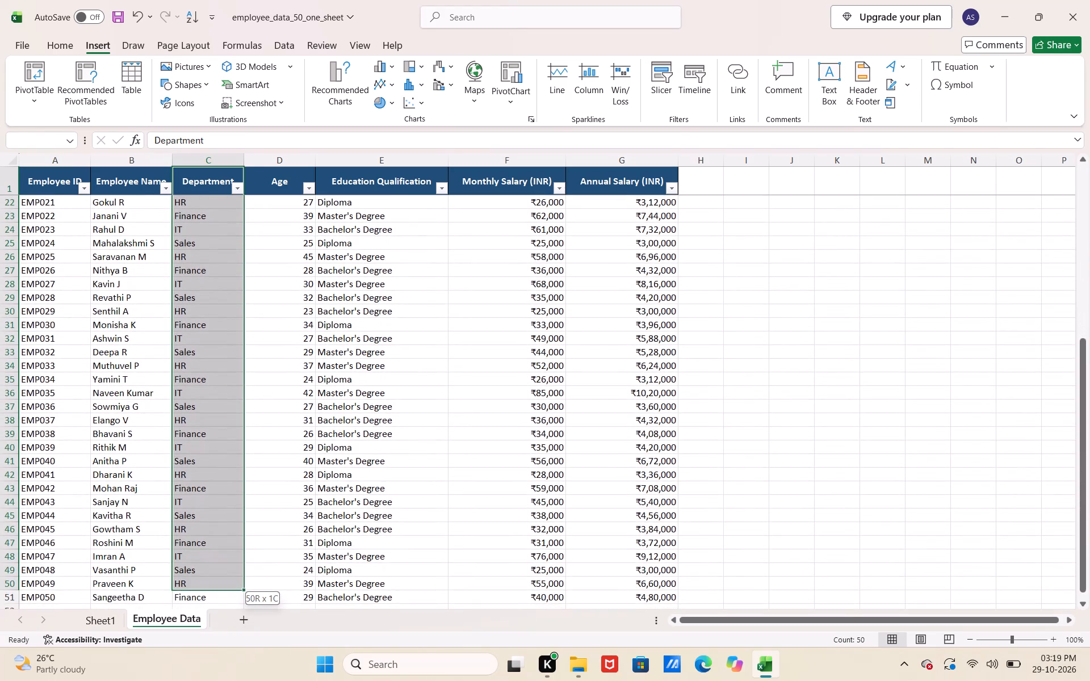
left_click_drag(229, 680, 207, 547)
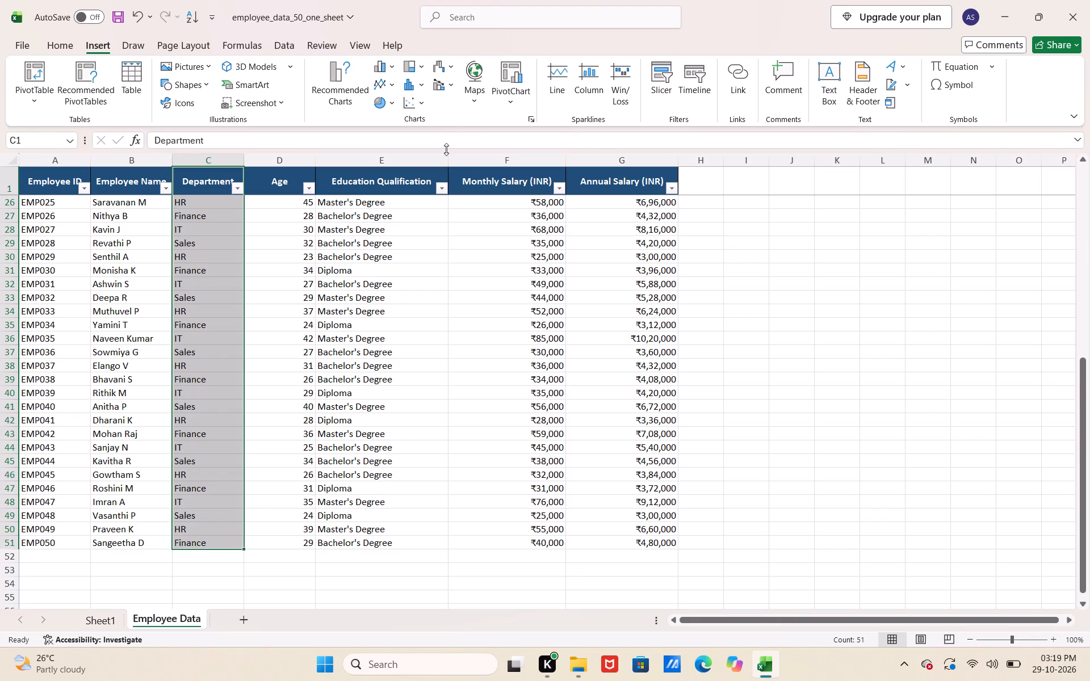
scroll(517, 192, "up", 9)
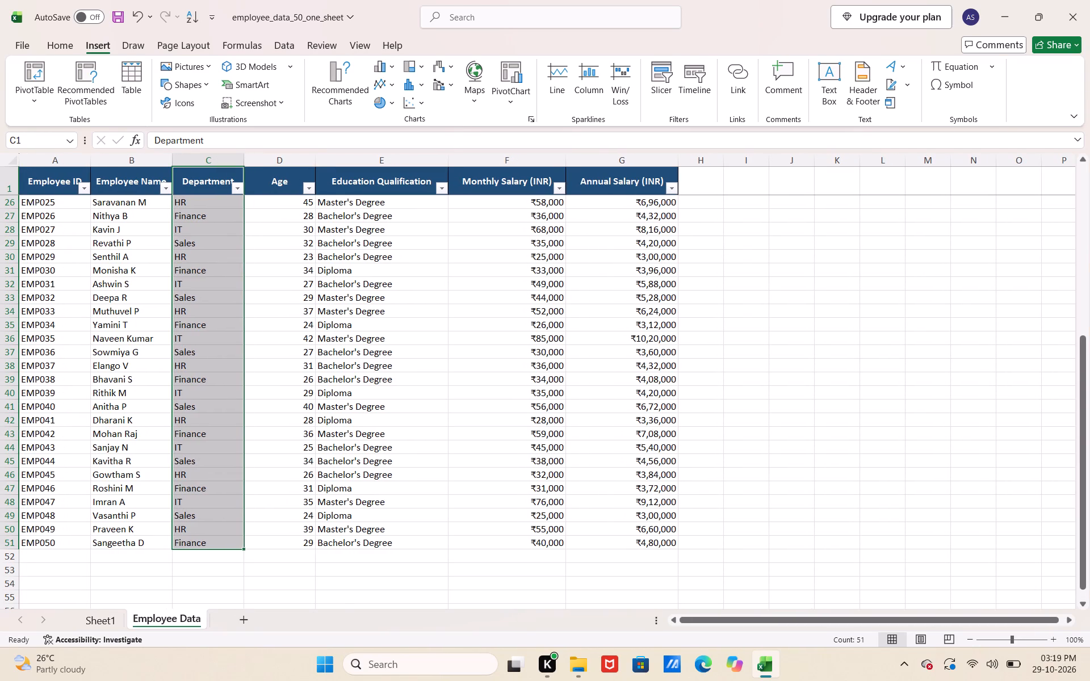
scroll(466, 327, "up", 17)
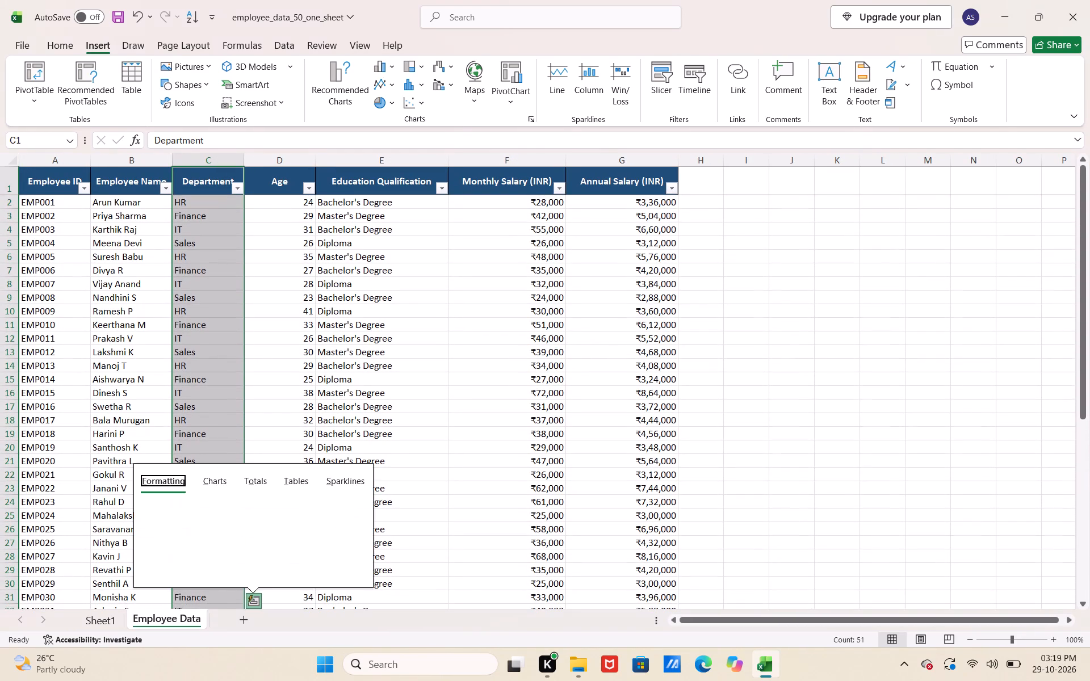
scroll(513, 229, "up", 5)
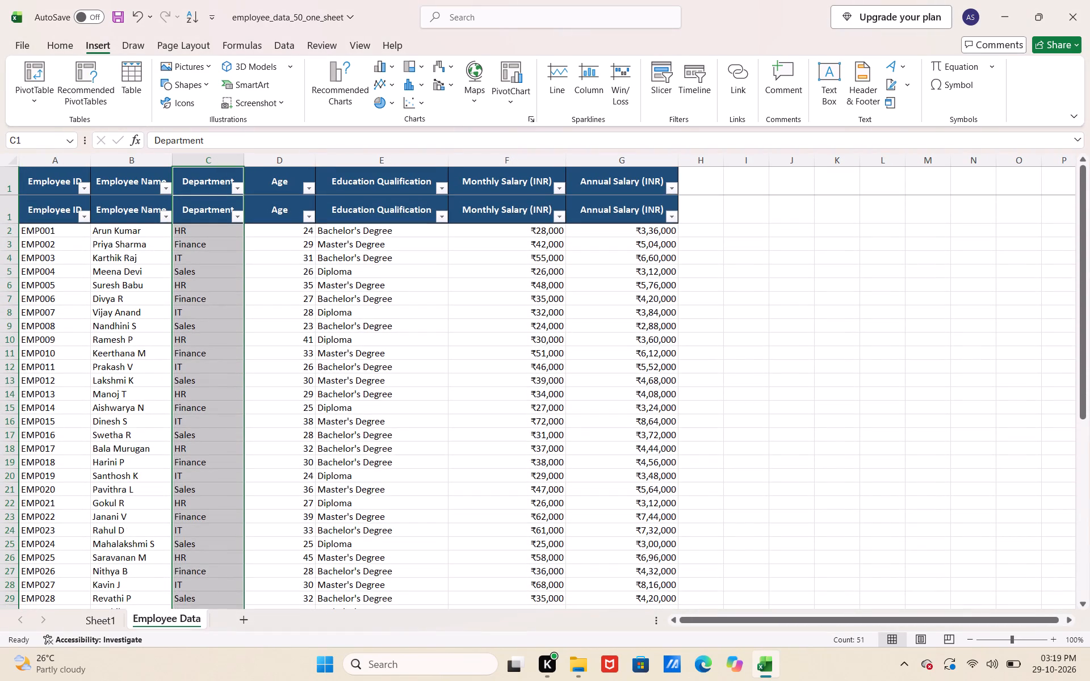
left_click_drag(492, 181, 484, 525, "ctrl")
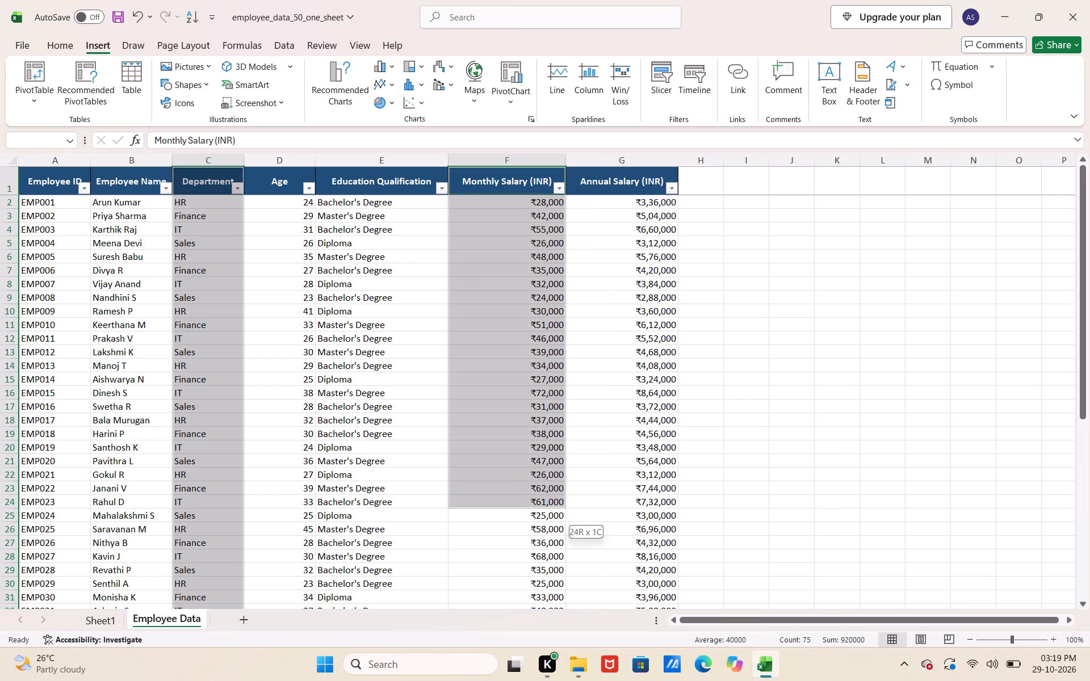
left_click_drag(484, 525, 484, 595, "ctrl")
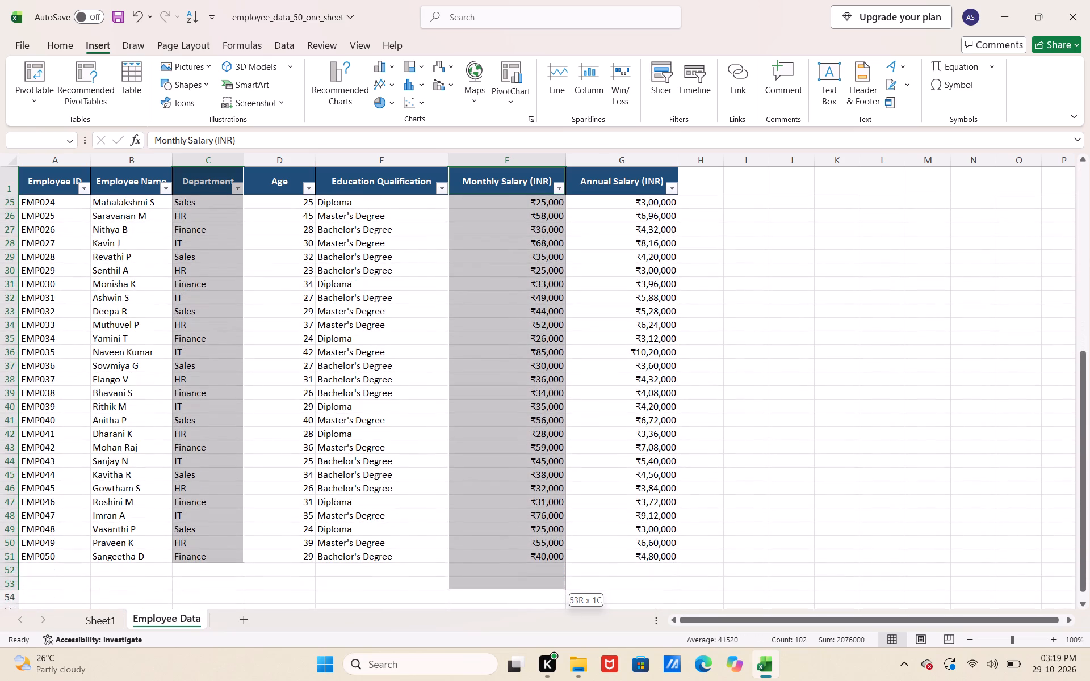
left_click_drag(484, 595, 482, 556, "ctrl")
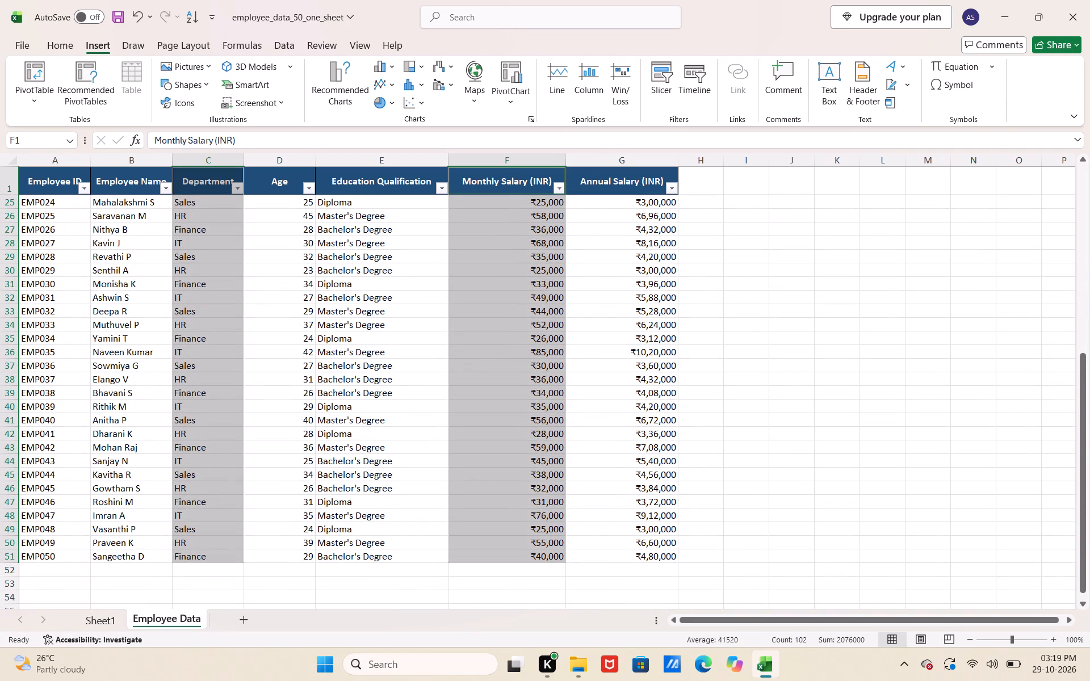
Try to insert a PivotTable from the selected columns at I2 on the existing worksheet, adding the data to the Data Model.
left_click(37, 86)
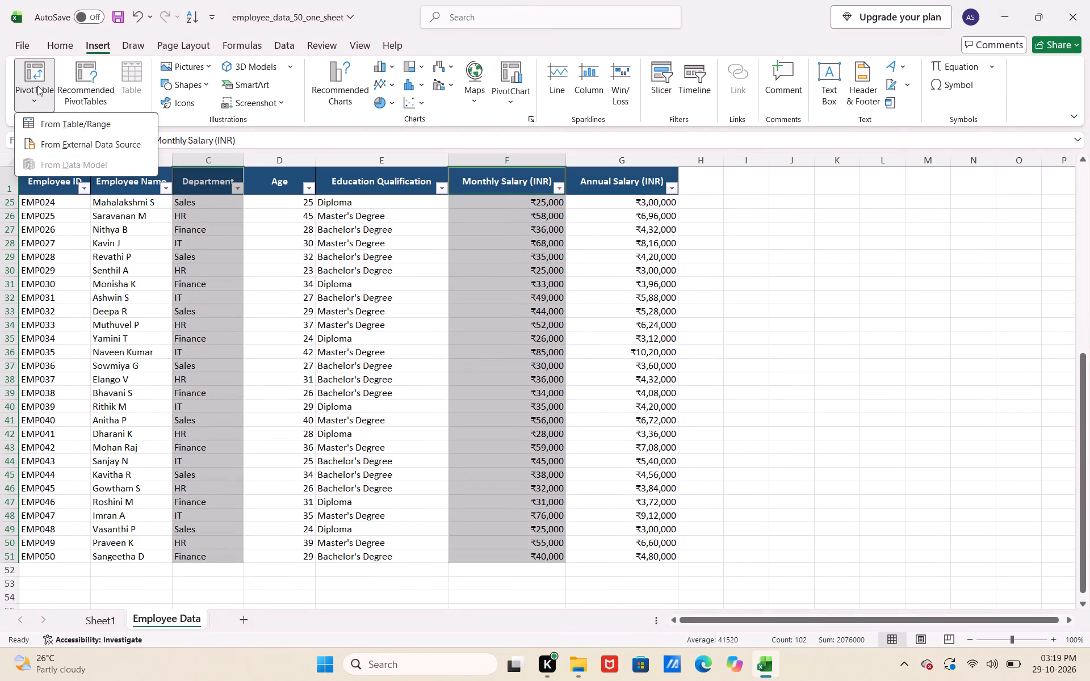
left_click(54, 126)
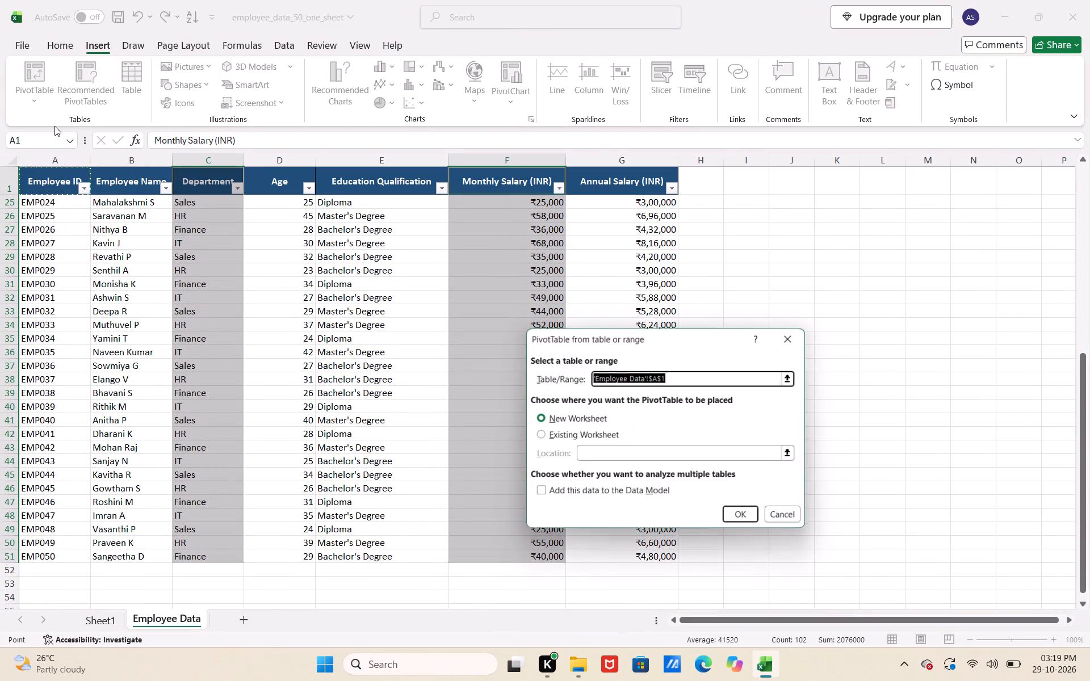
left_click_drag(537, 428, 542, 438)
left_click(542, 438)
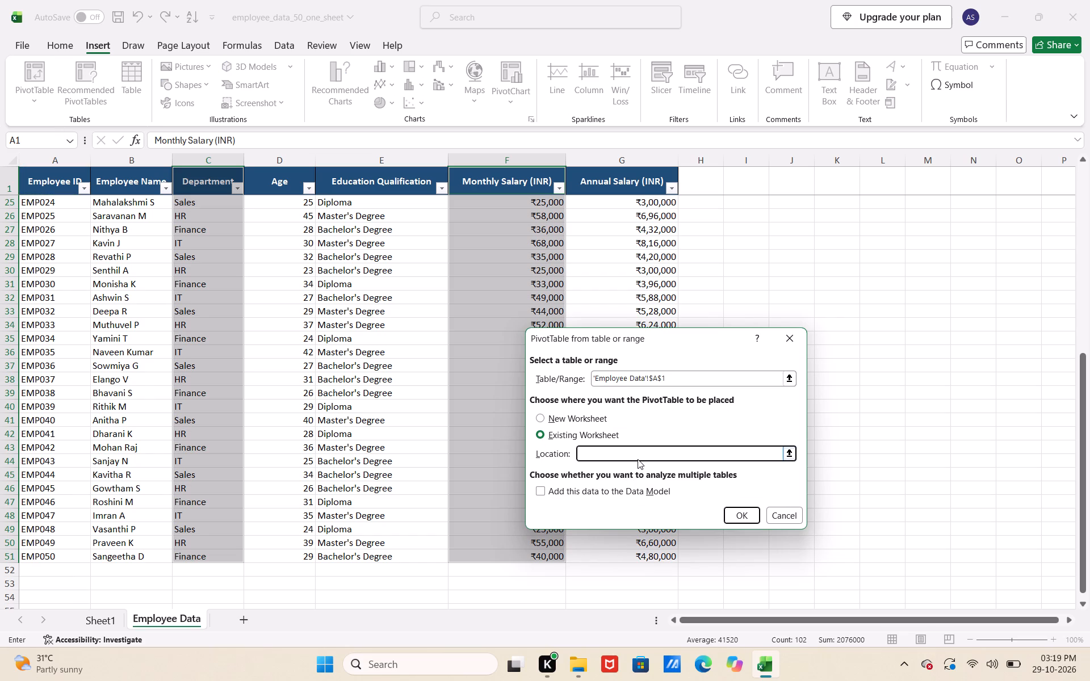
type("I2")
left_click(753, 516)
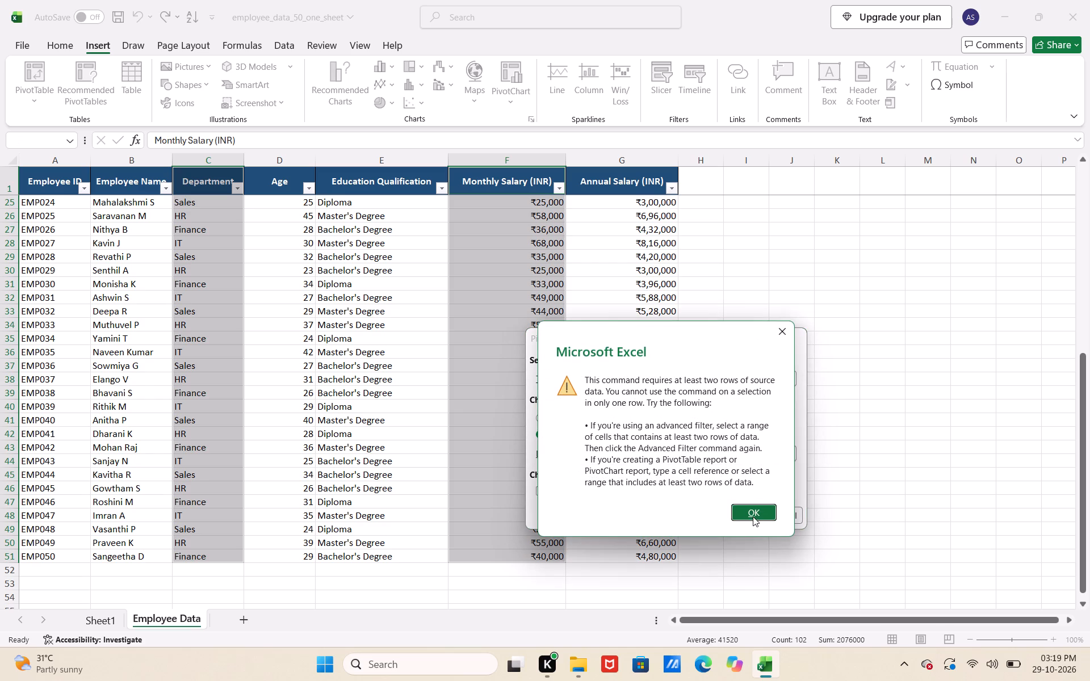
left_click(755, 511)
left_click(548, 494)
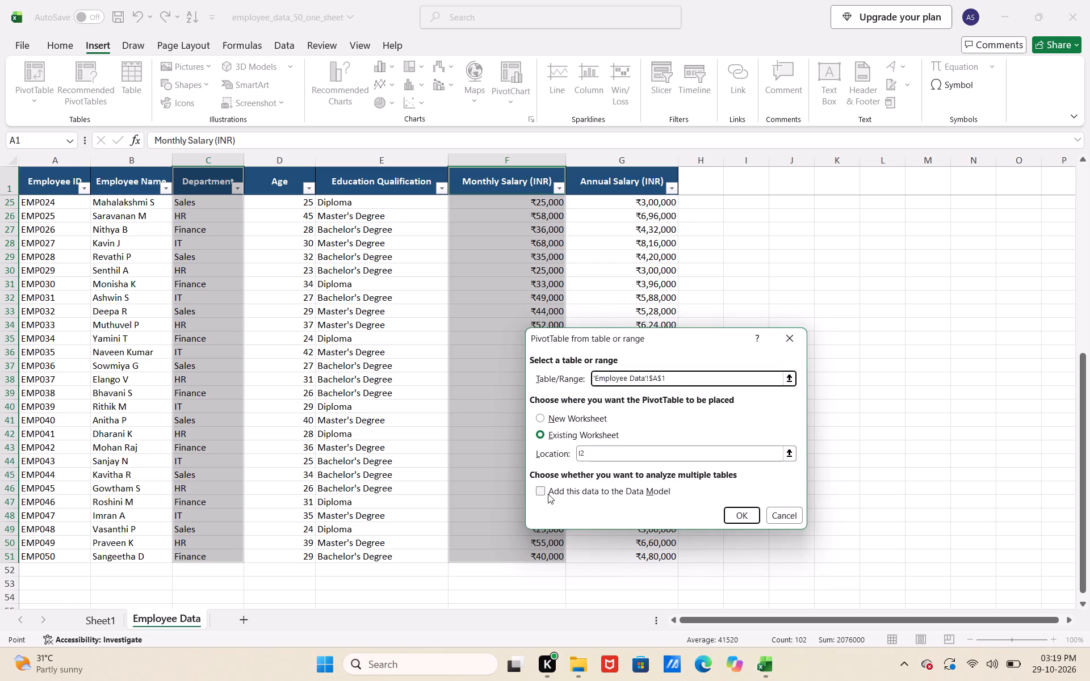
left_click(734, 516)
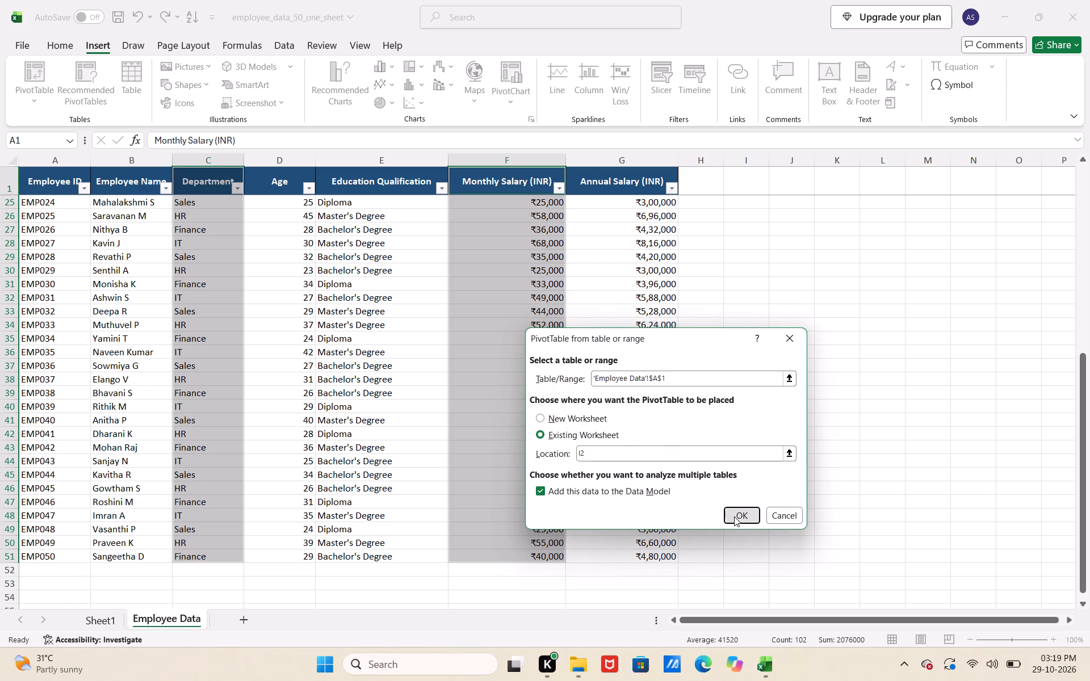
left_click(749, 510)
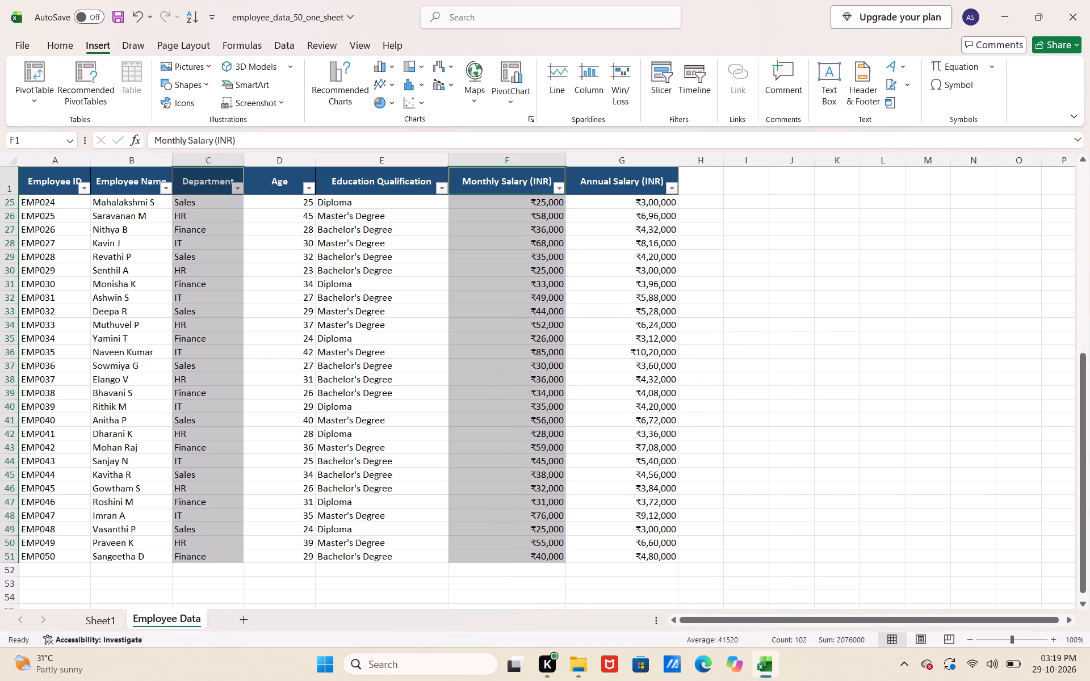
Insert a 2-D clustered column chart from the selected Department and Monthly Salary (INR) columns.
scroll(752, 302, "left", 3)
scroll(752, 302, "up", 1)
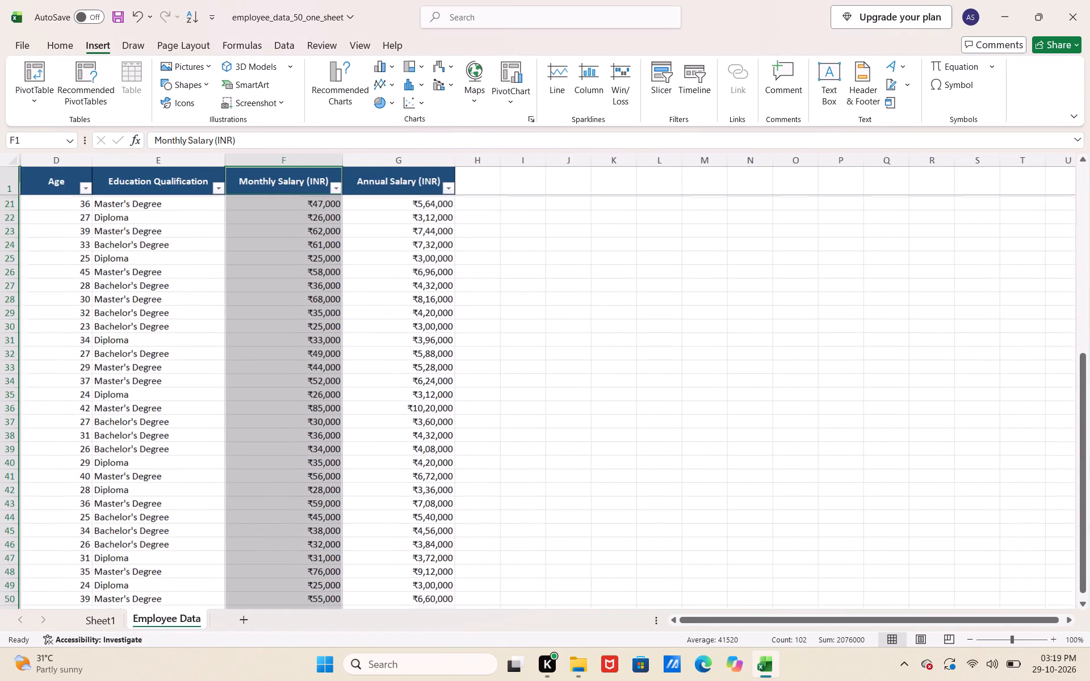
scroll(752, 302, "up", 1)
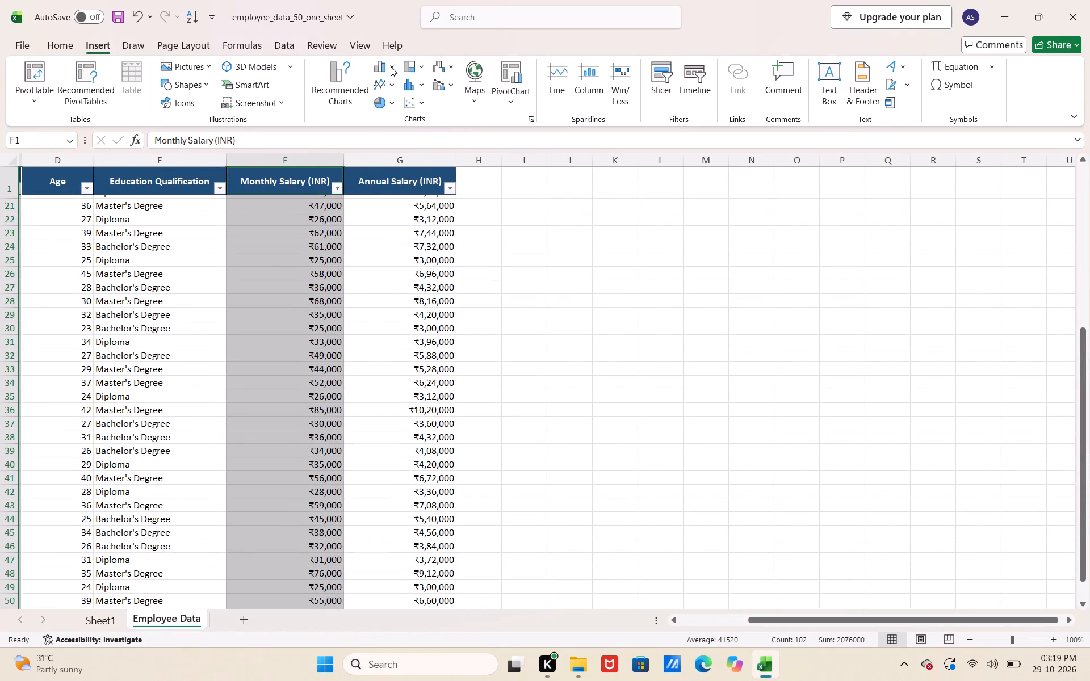
left_click(391, 65)
left_click(395, 110)
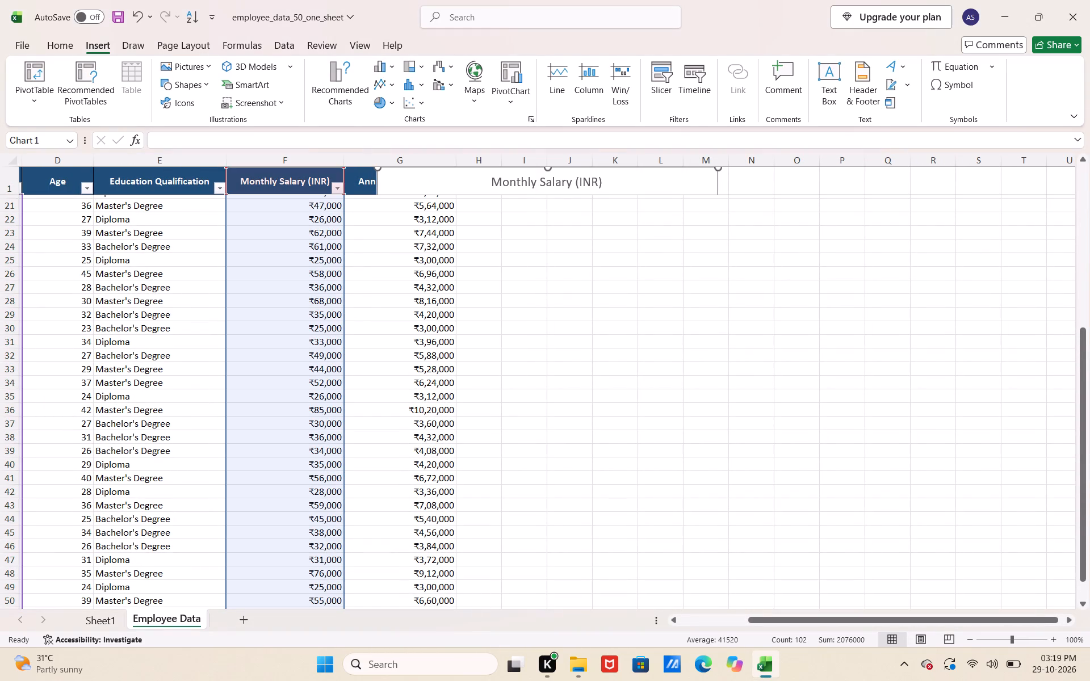
Move the Monthly Salary chart beside the employee data, spanning about columns H to O and rows 3 to 17, and deselect it.
scroll(585, 205, "up", 6)
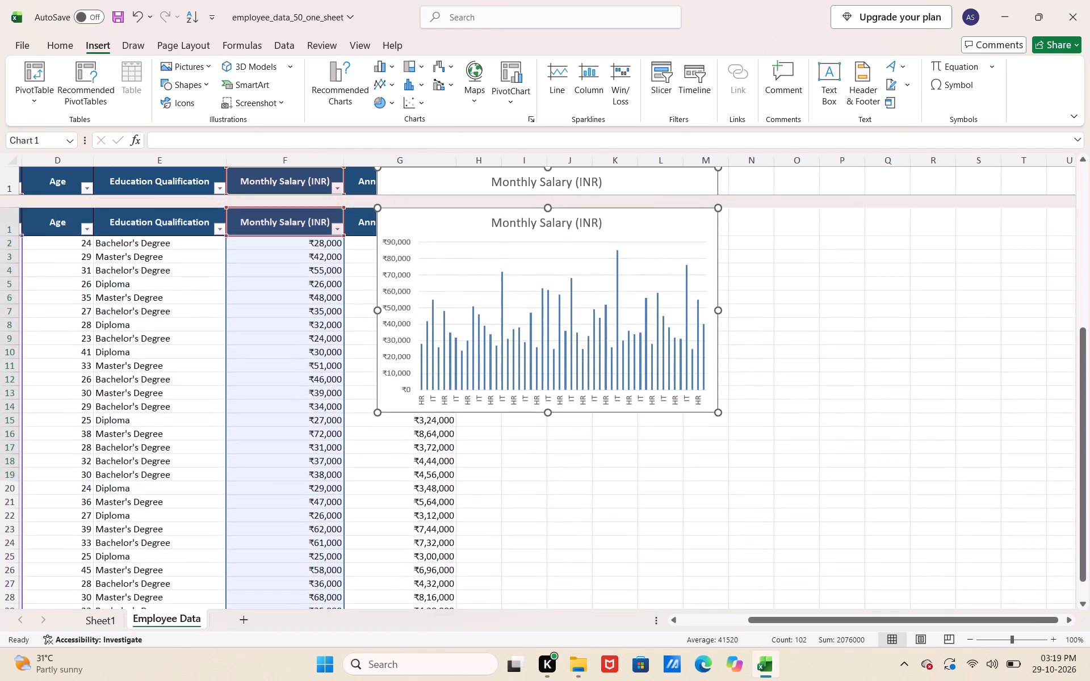
scroll(585, 205, "up", 1)
left_click_drag(572, 238, 686, 295)
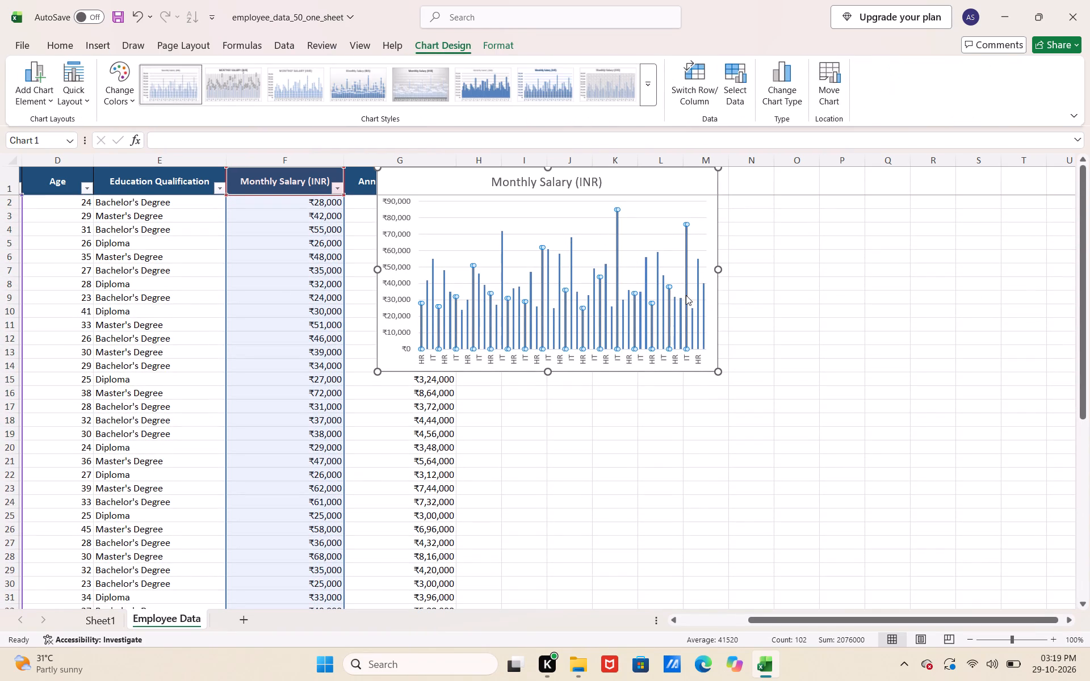
left_click_drag(686, 295, 685, 296)
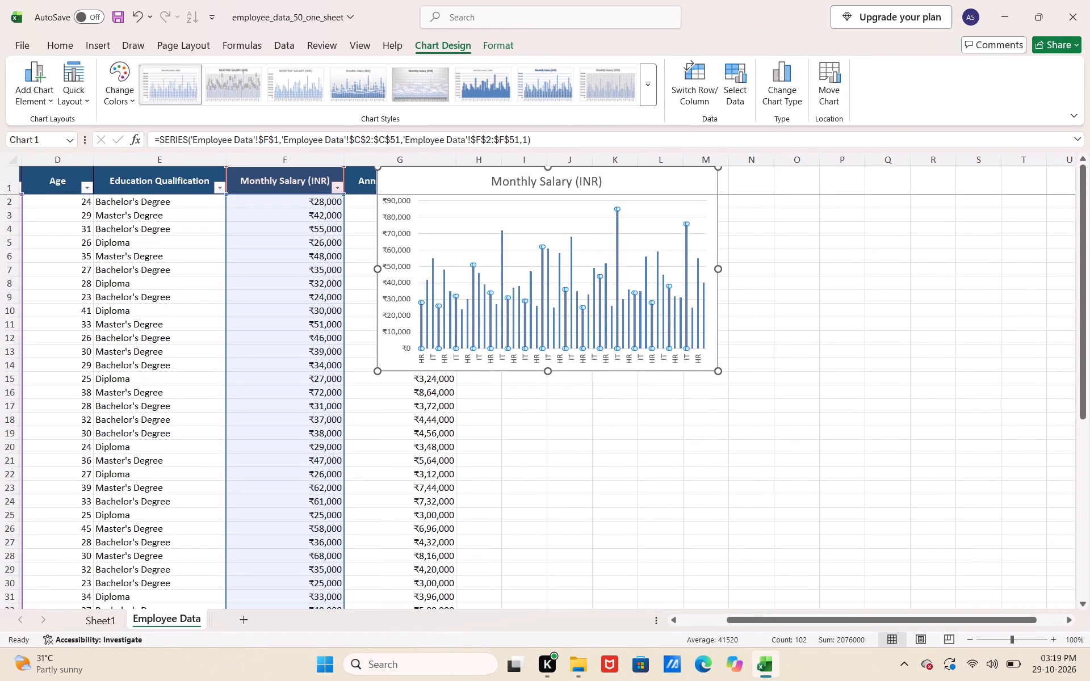
left_click_drag(613, 371, 708, 426)
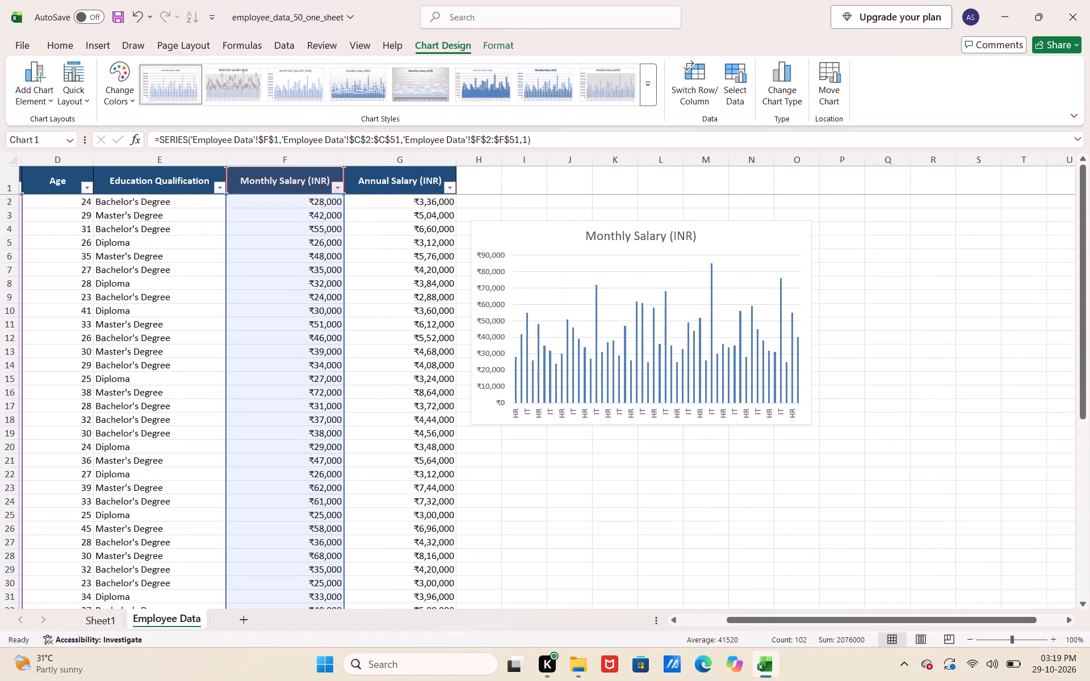
left_click_drag(708, 426, 708, 442)
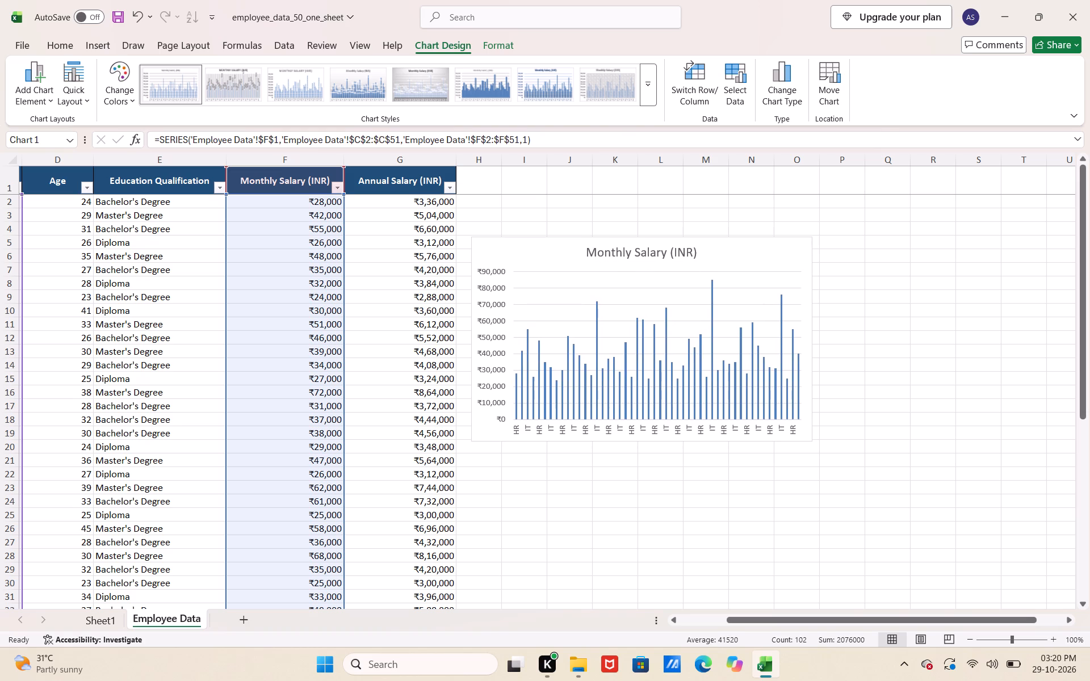
left_click_drag(708, 442, 711, 413)
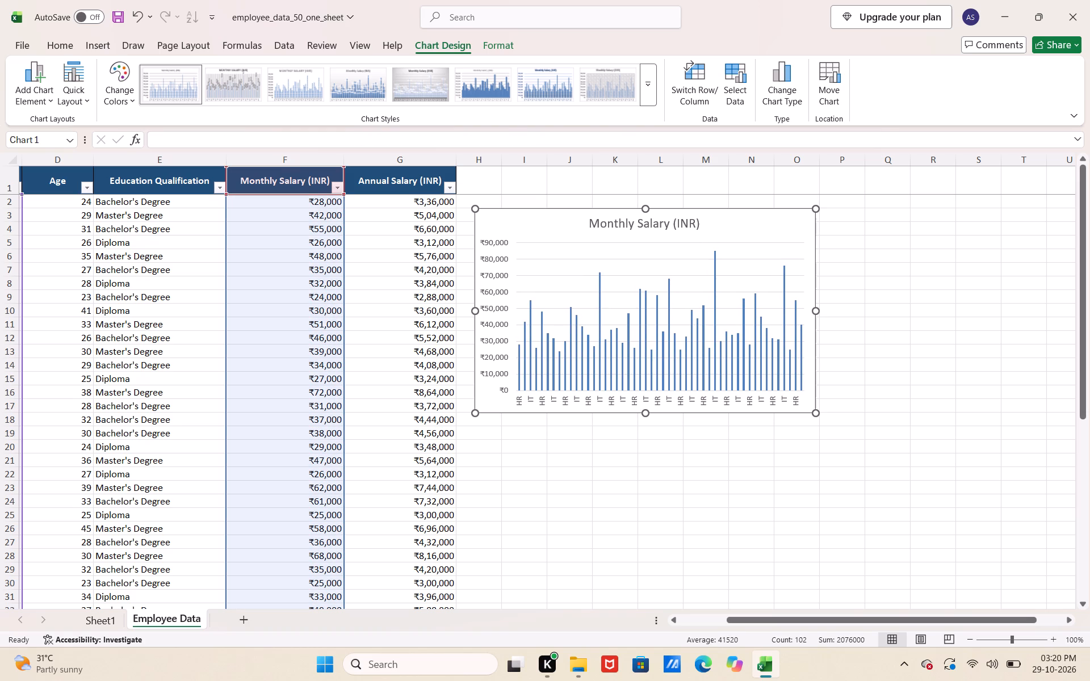
scroll(676, 548, "down", 2)
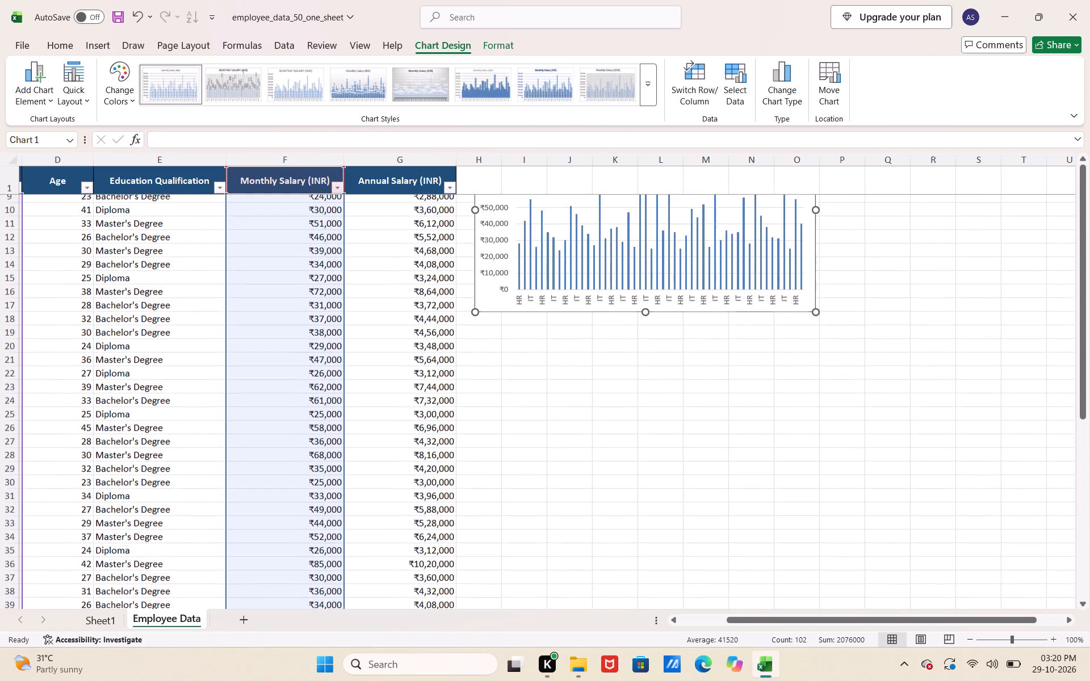
left_click(613, 413)
Select the Monthly Salary (INR) column, F1:F51, and insert a 2-D clustered column chart from it.
scroll(204, 243, "right", 1)
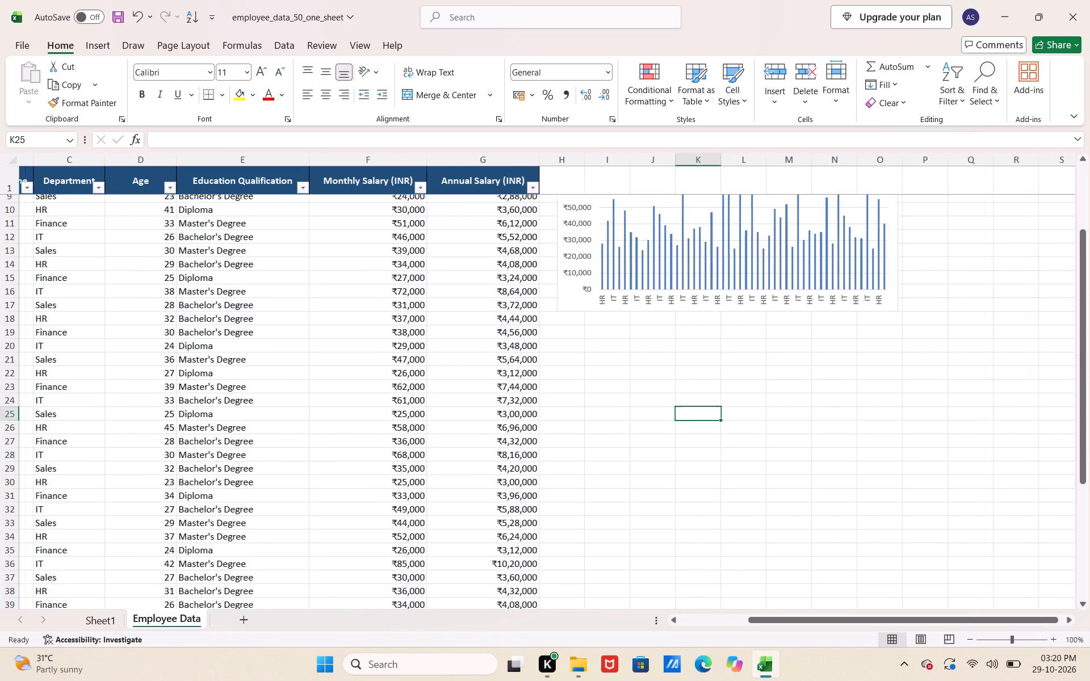
scroll(204, 243, "right", 1)
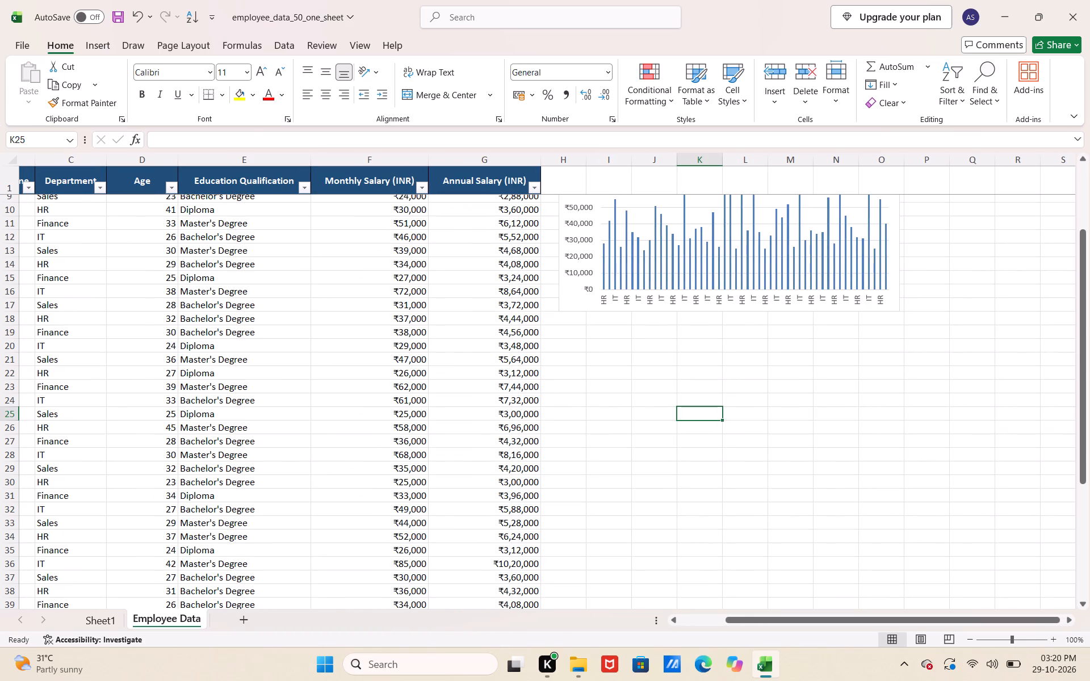
left_click_drag(364, 187, 367, 193)
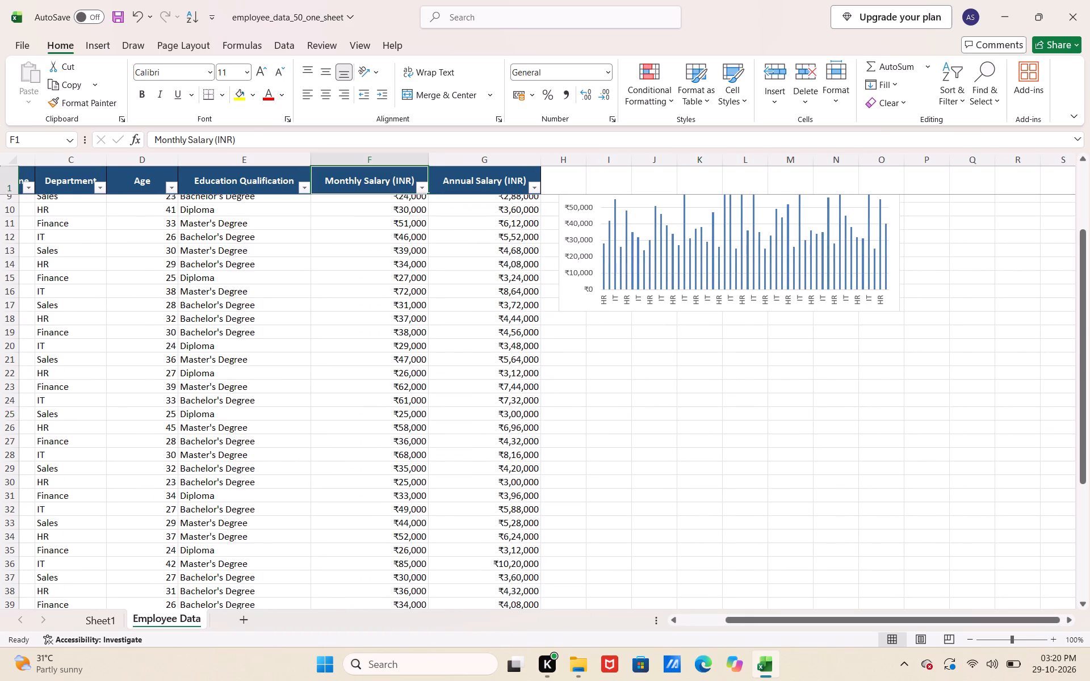
left_click_drag(367, 193, 376, 680)
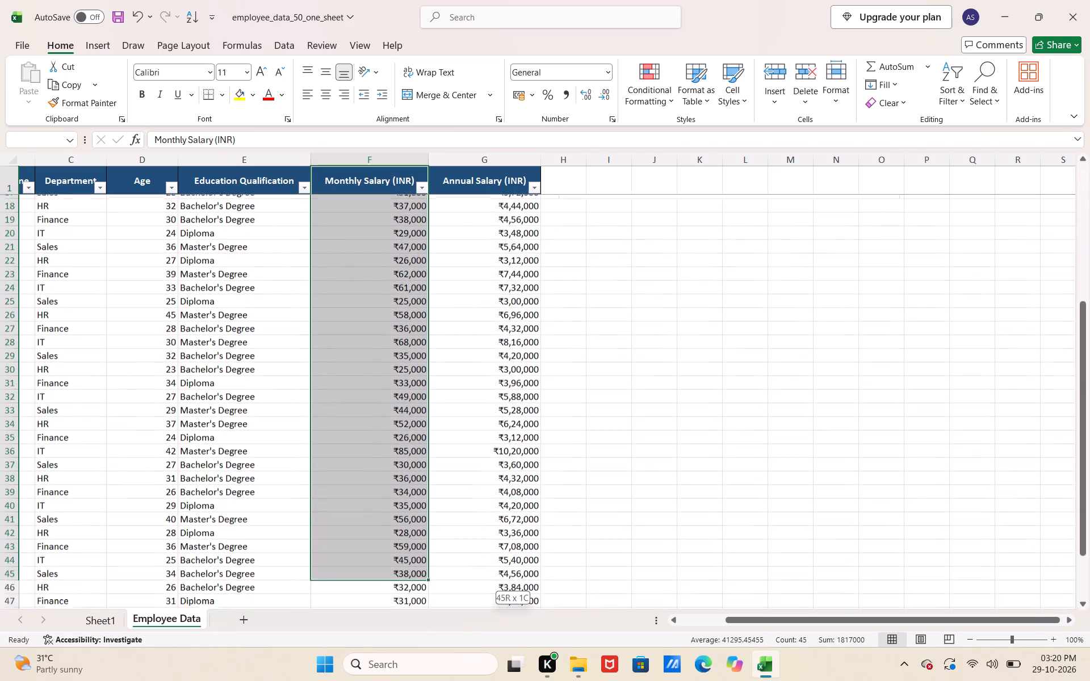
left_click_drag(376, 680, 371, 583)
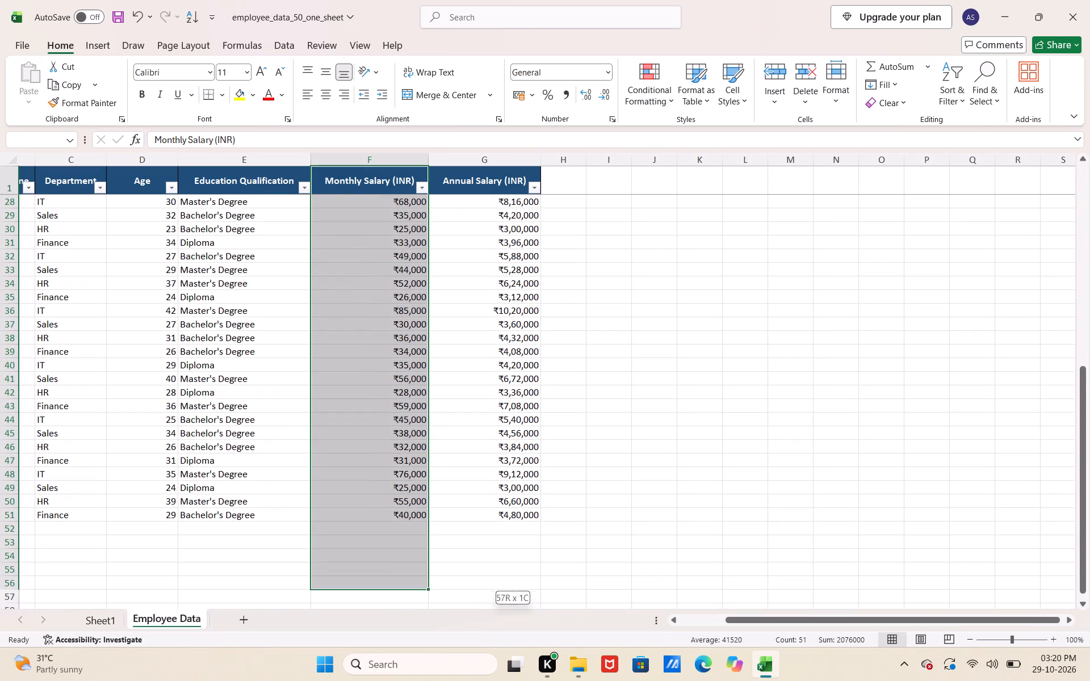
left_click_drag(371, 583, 370, 517)
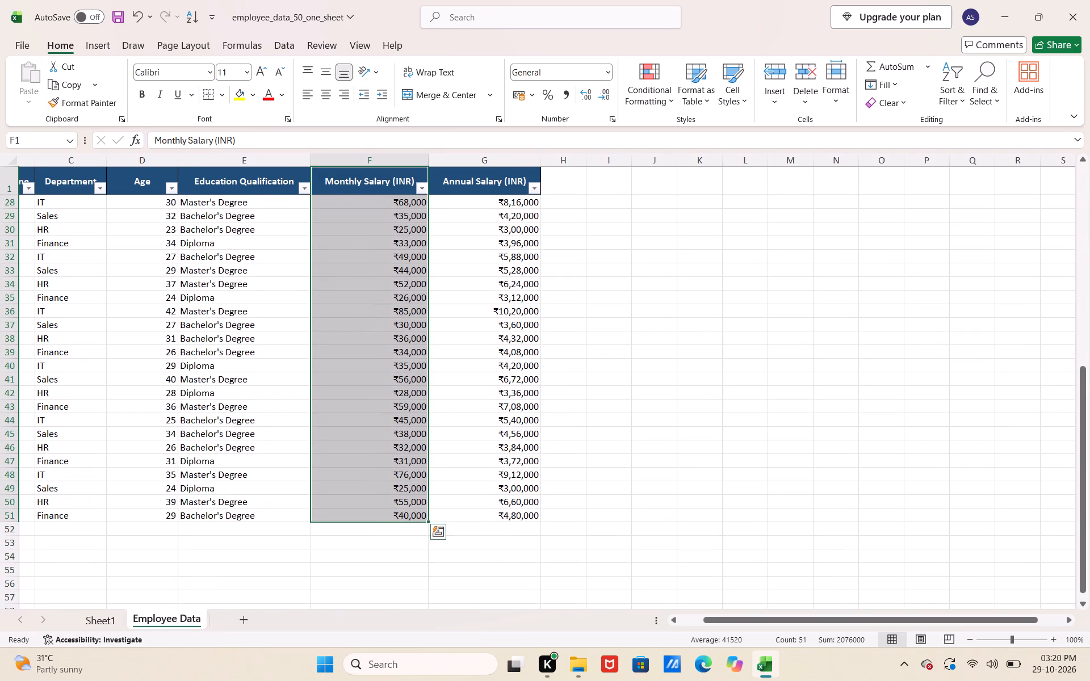
scroll(370, 517, "up", 8)
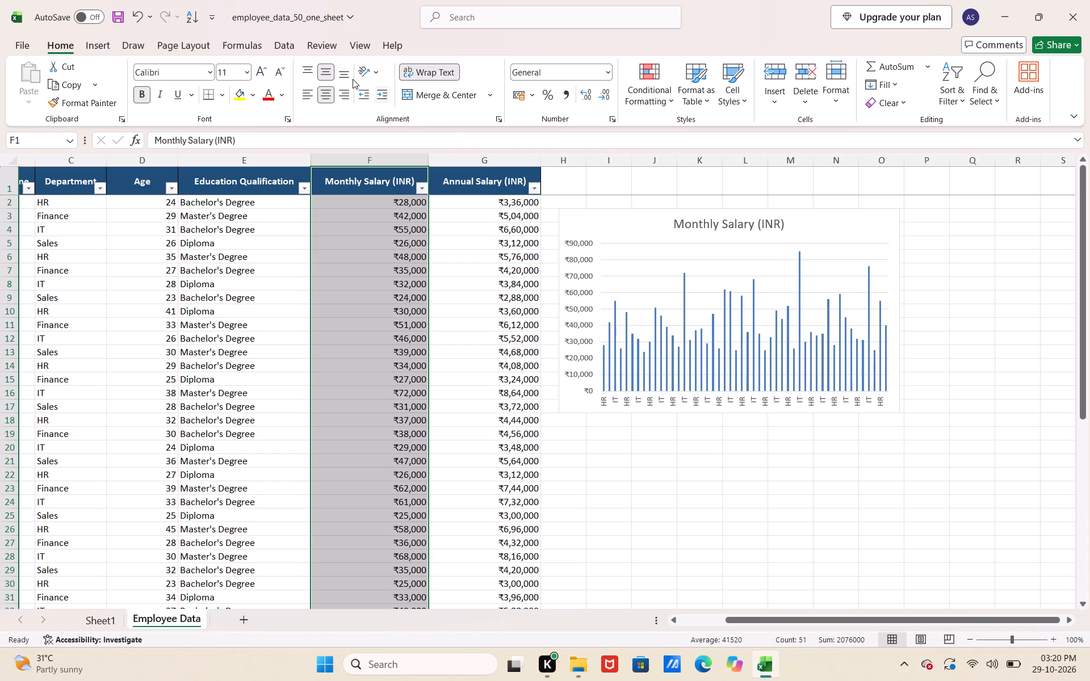
left_click(104, 45)
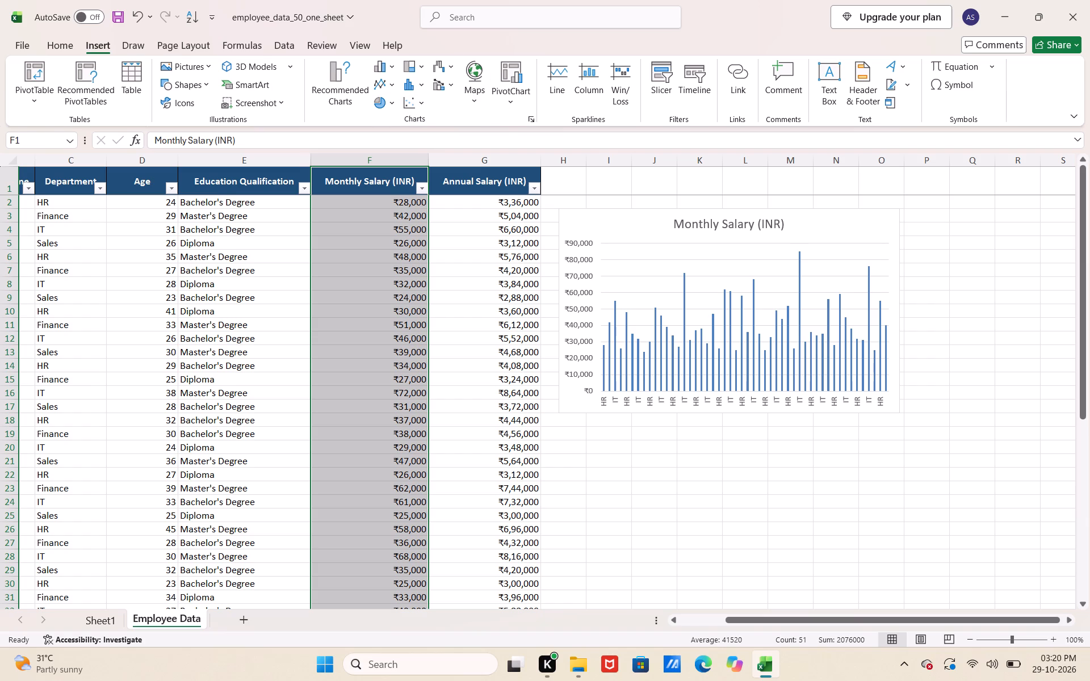
left_click(393, 72)
left_click(396, 121)
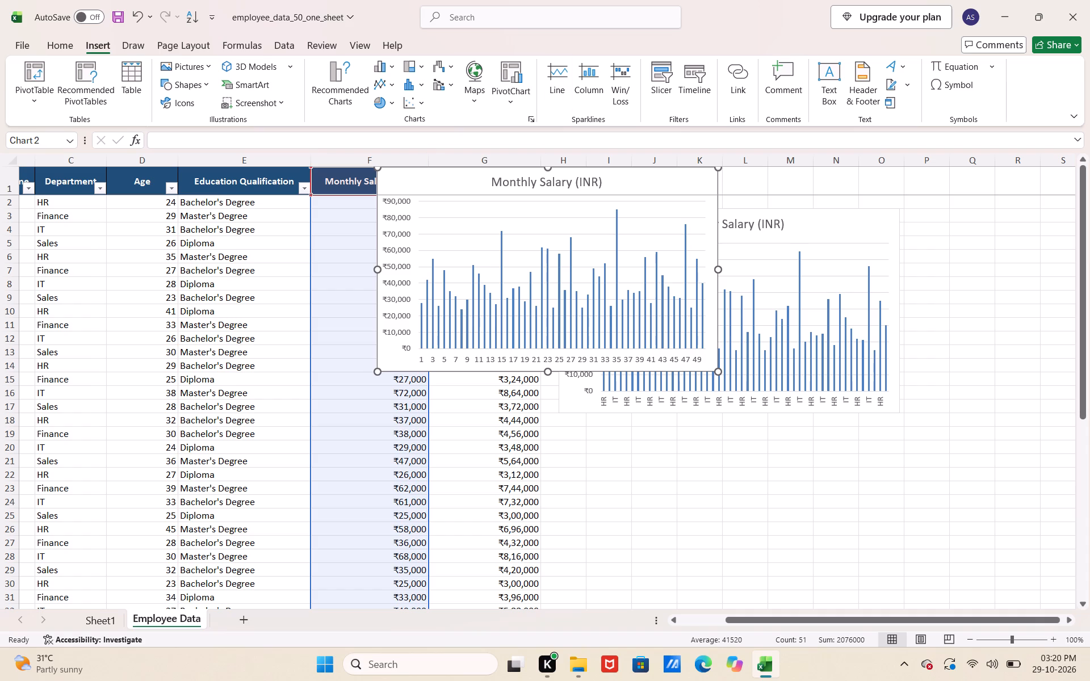
Change the new Monthly Salary (INR) chart's type to Box & Whisker.
left_click(466, 221)
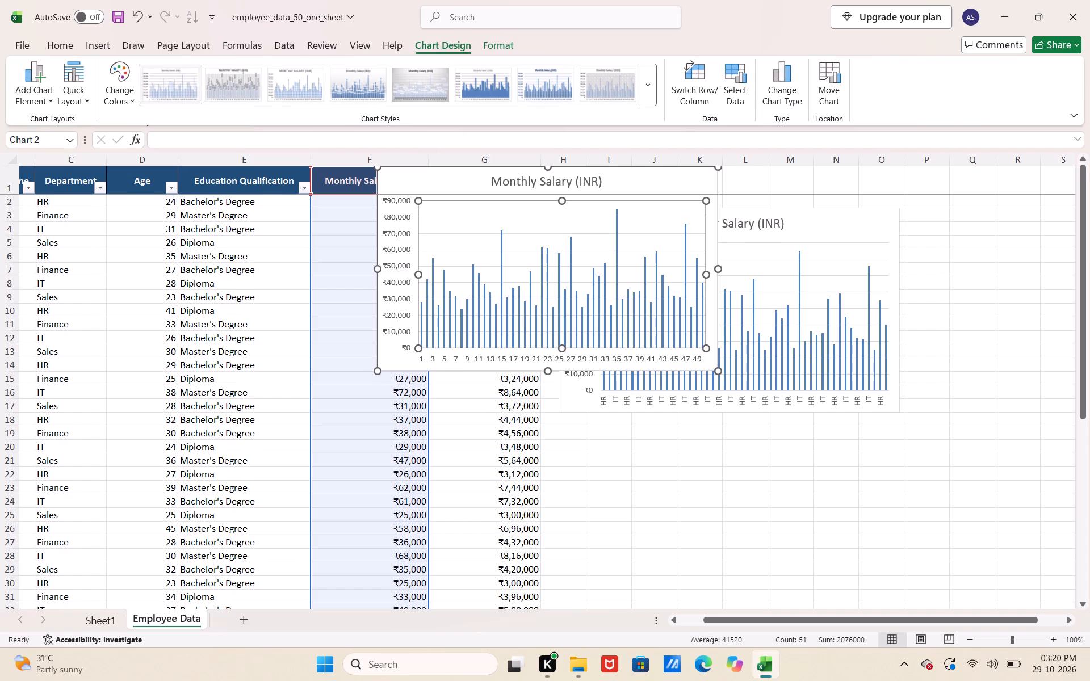
left_click(793, 101)
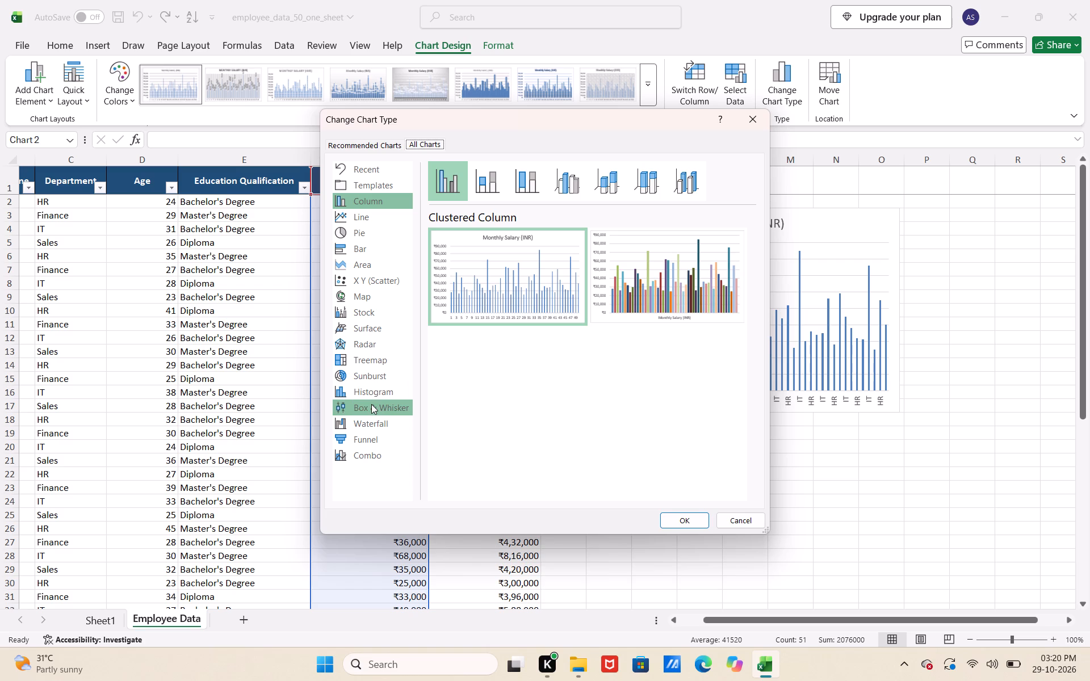
left_click(371, 405)
left_click(506, 290)
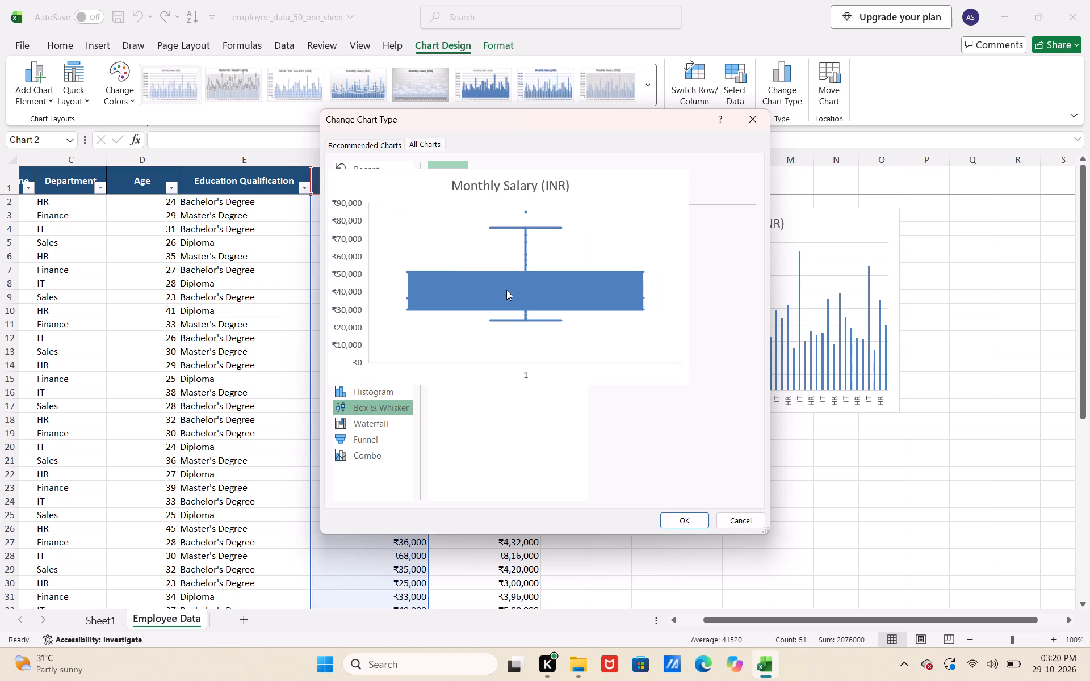
left_click(680, 519)
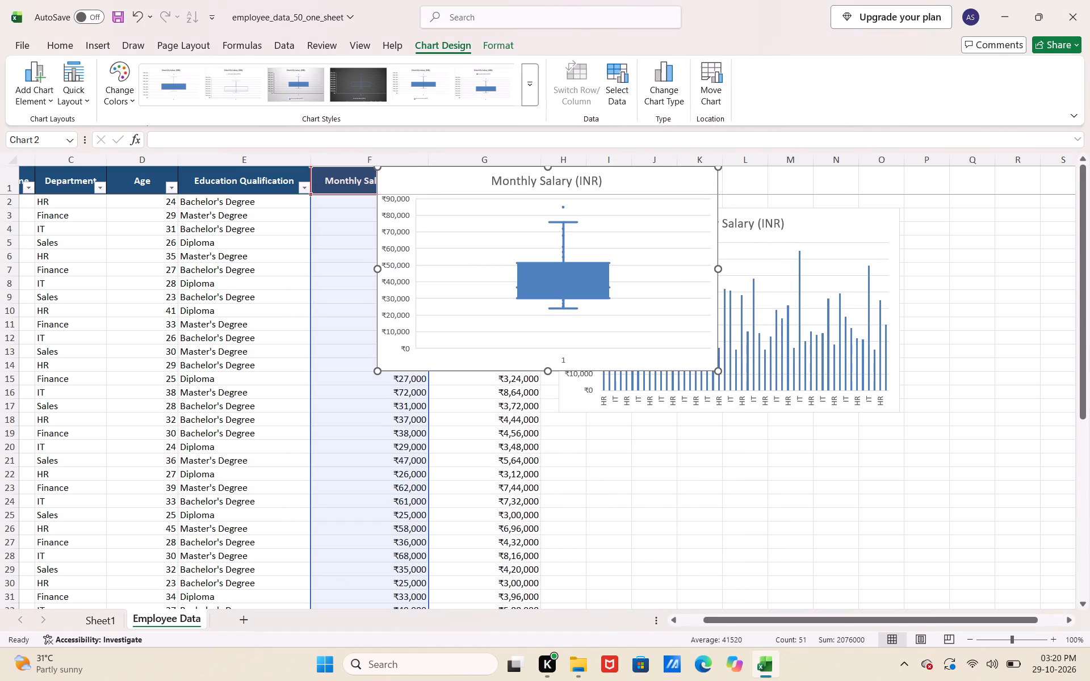
Move the Monthly Salary box-and-whisker chart below the column chart, spanning about columns H to O and rows 19 to 33.
left_click_drag(549, 317, 629, 360)
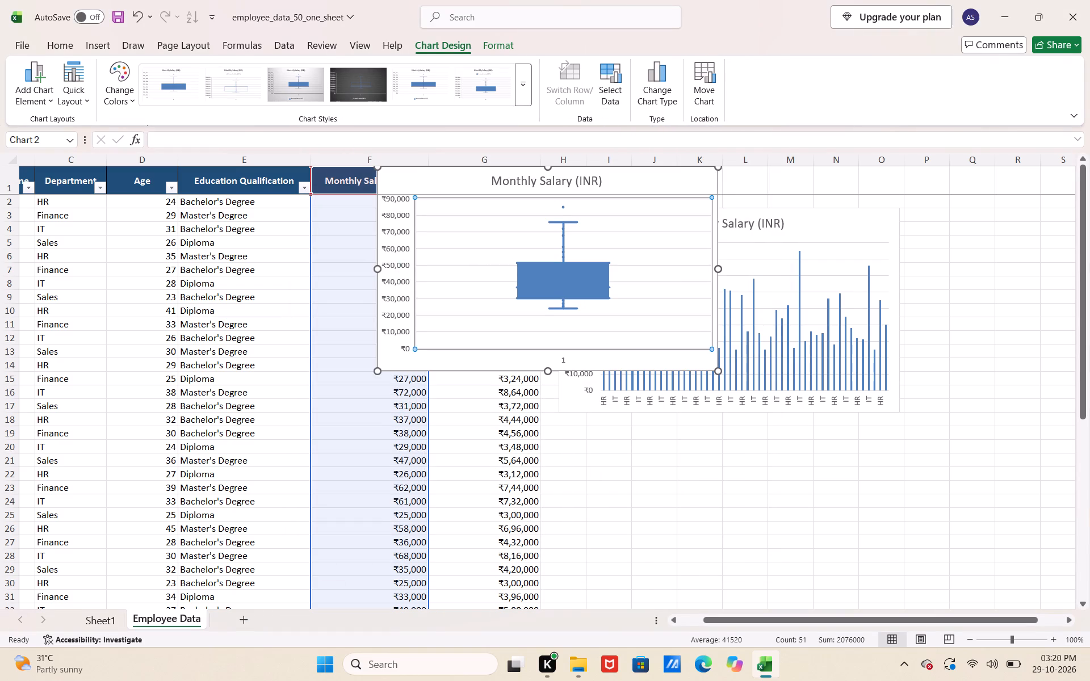
left_click_drag(629, 360, 630, 362)
left_click_drag(630, 362, 799, 680)
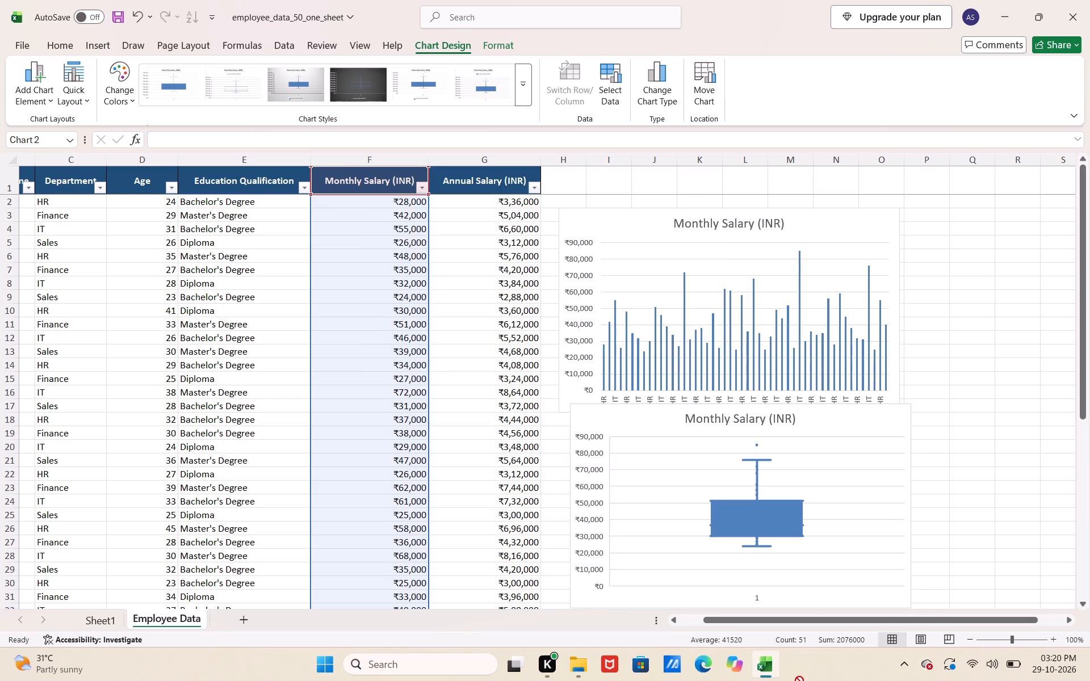
left_click_drag(799, 680, 798, 680)
scroll(798, 680, "down", 2)
scroll(842, 571, "down", 1)
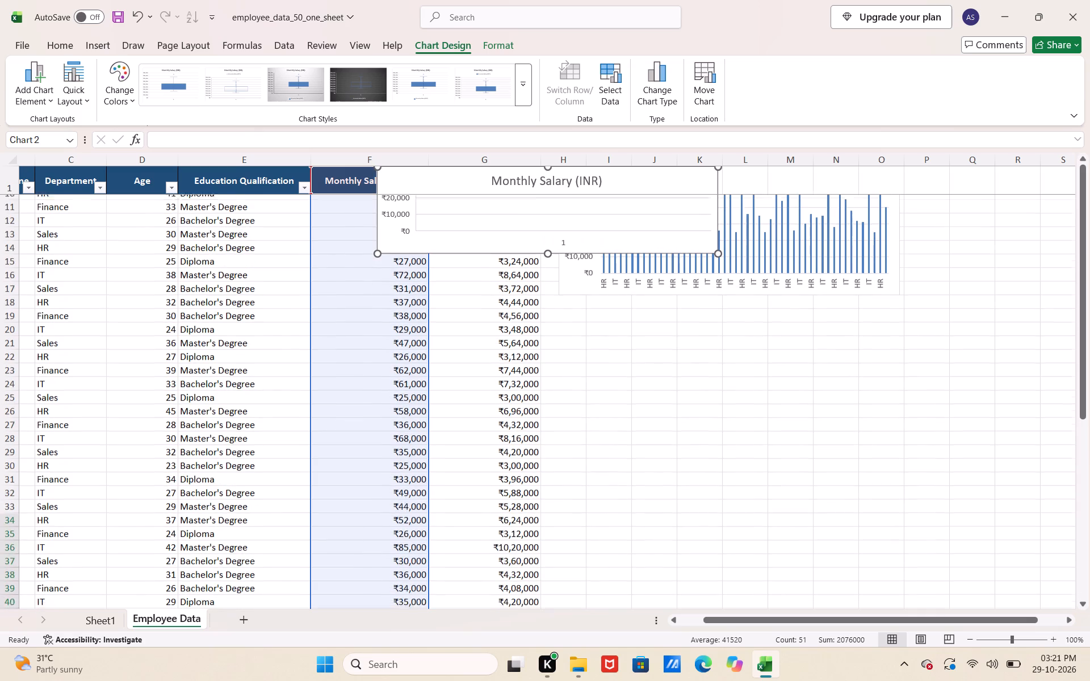
scroll(842, 571, "down", 1)
left_click_drag(618, 229, 836, 547)
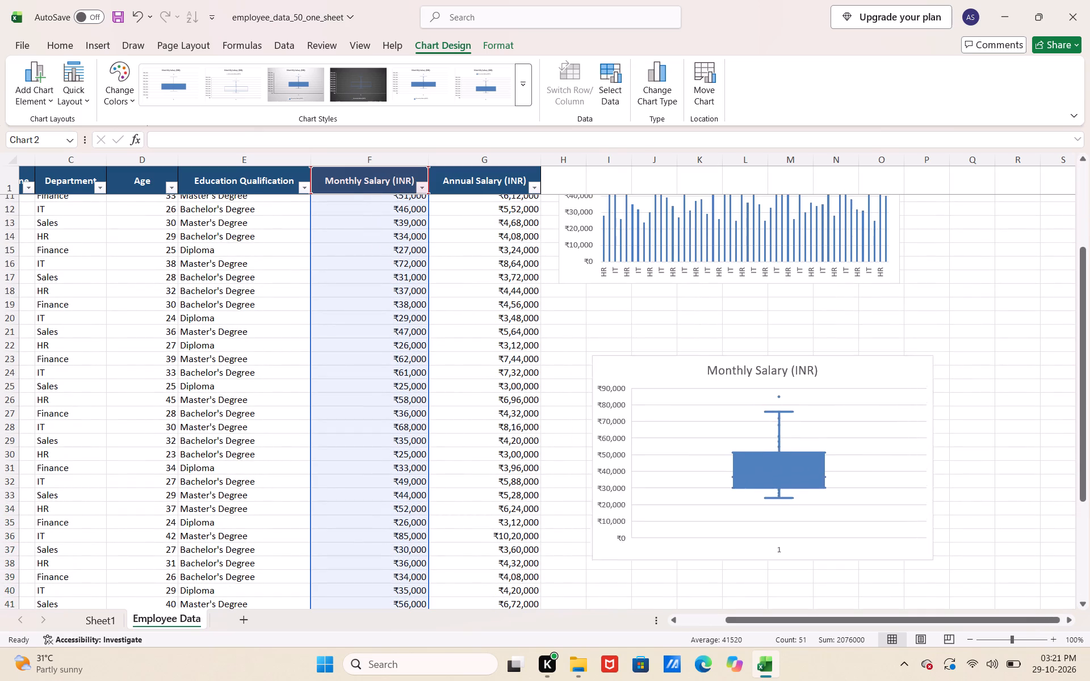
left_click_drag(836, 547, 808, 485)
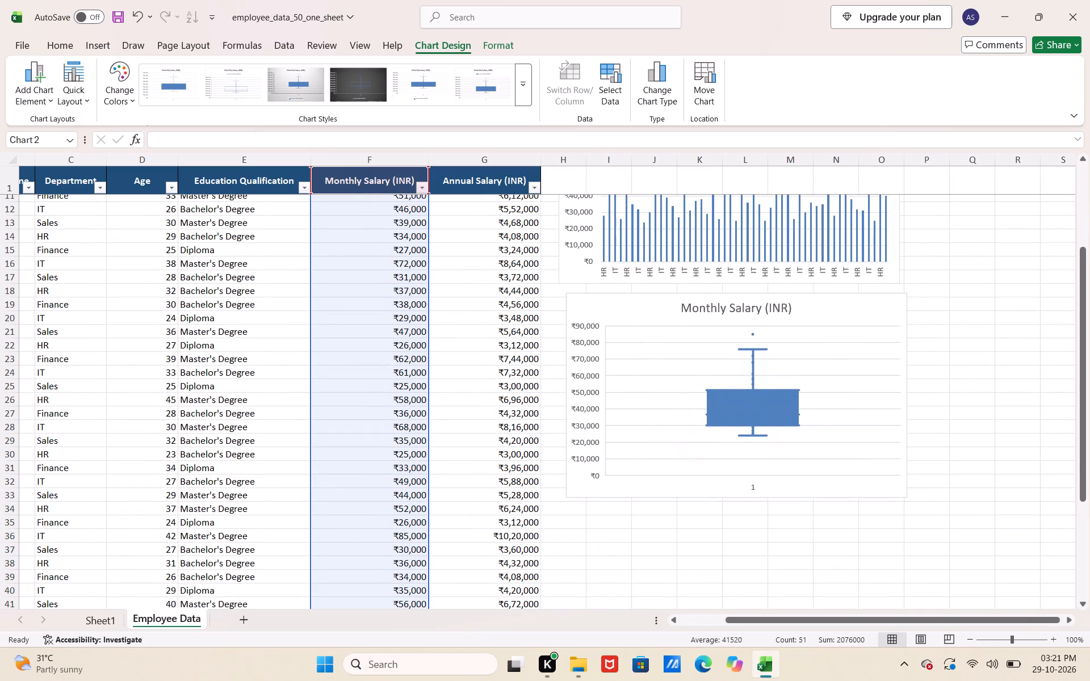
left_click_drag(808, 485, 806, 490)
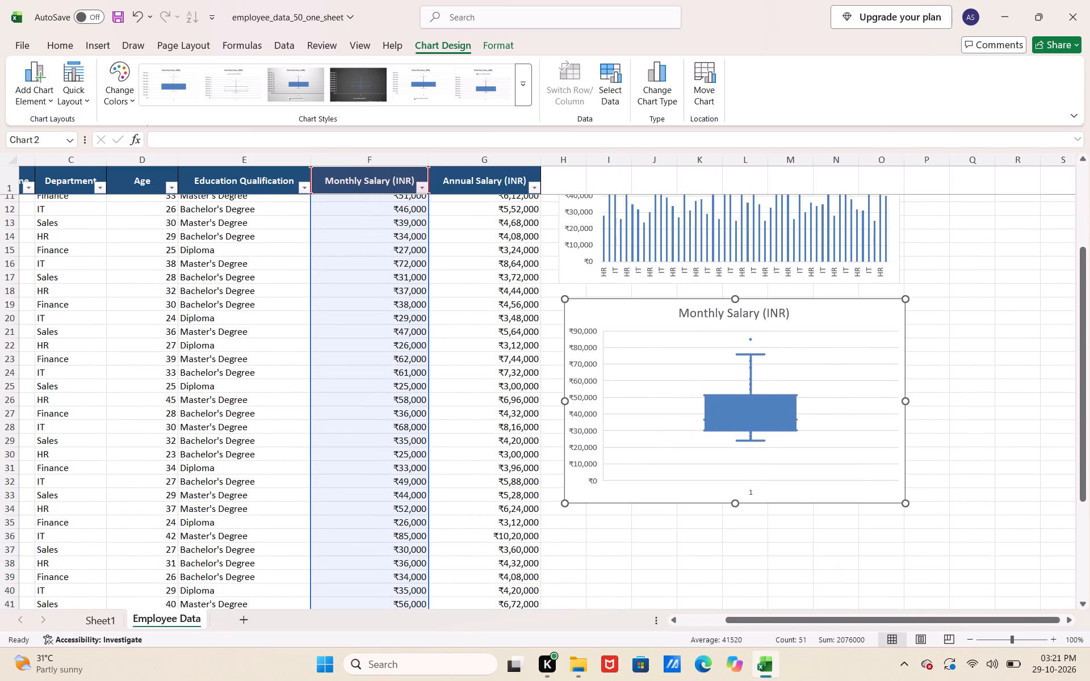
Select the Age column cells D1:D50 and insert a 2-D clustered column chart from them.
scroll(1031, 429, "up", 1)
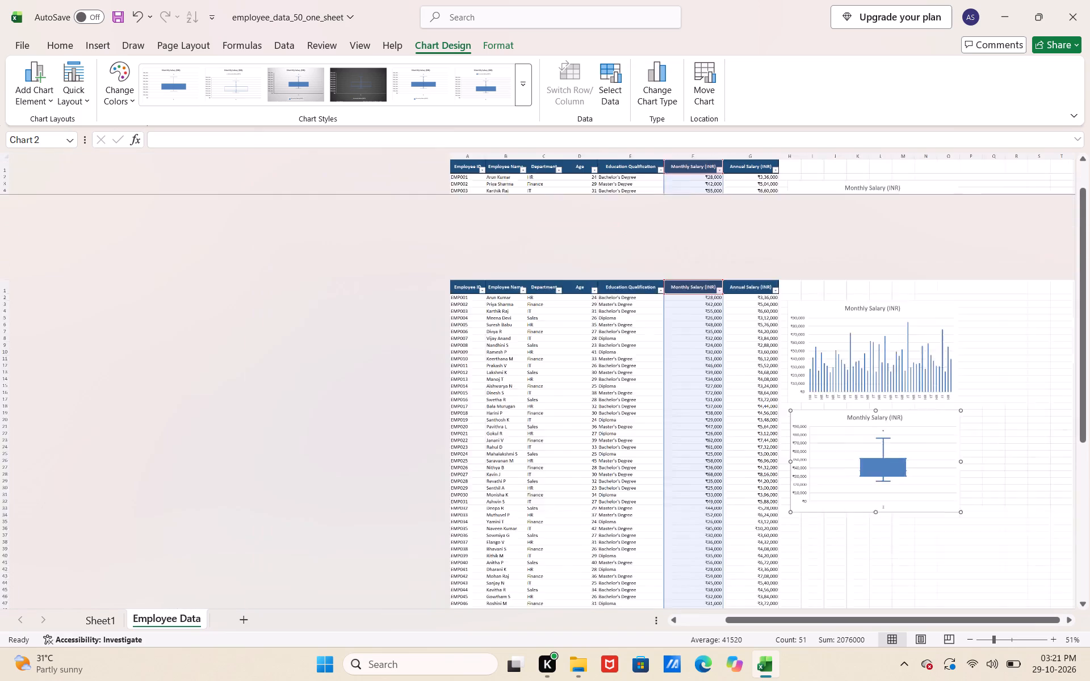
scroll(844, 387, "right", 1)
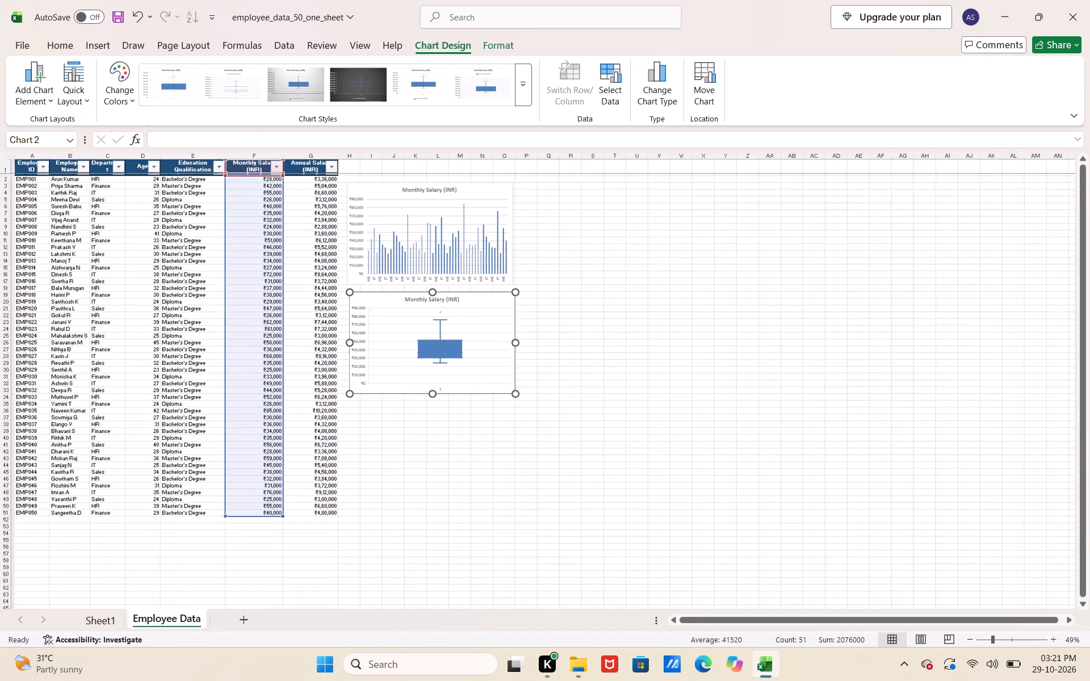
scroll(844, 387, "right", 1)
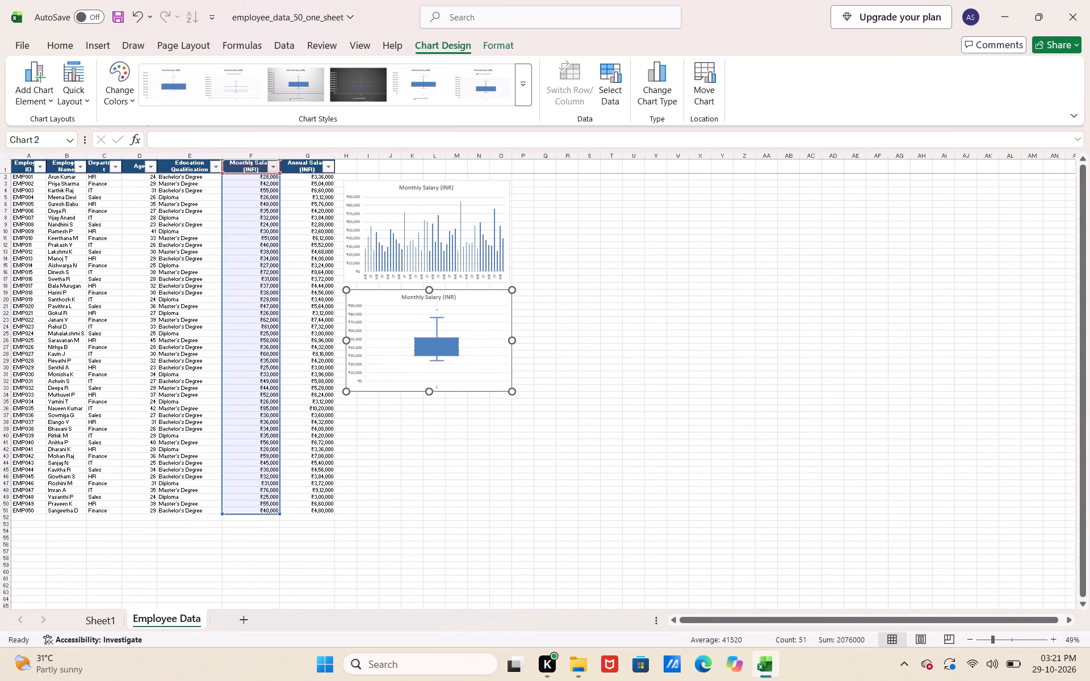
left_click_drag(131, 172, 136, 507)
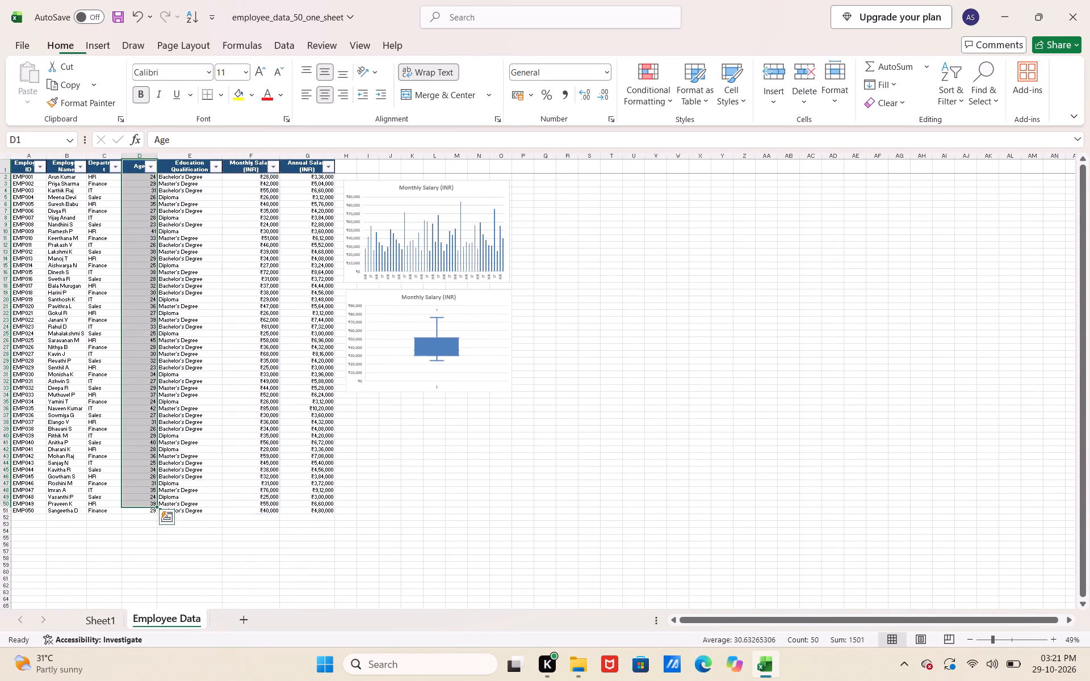
left_click(88, 48)
left_click(385, 65)
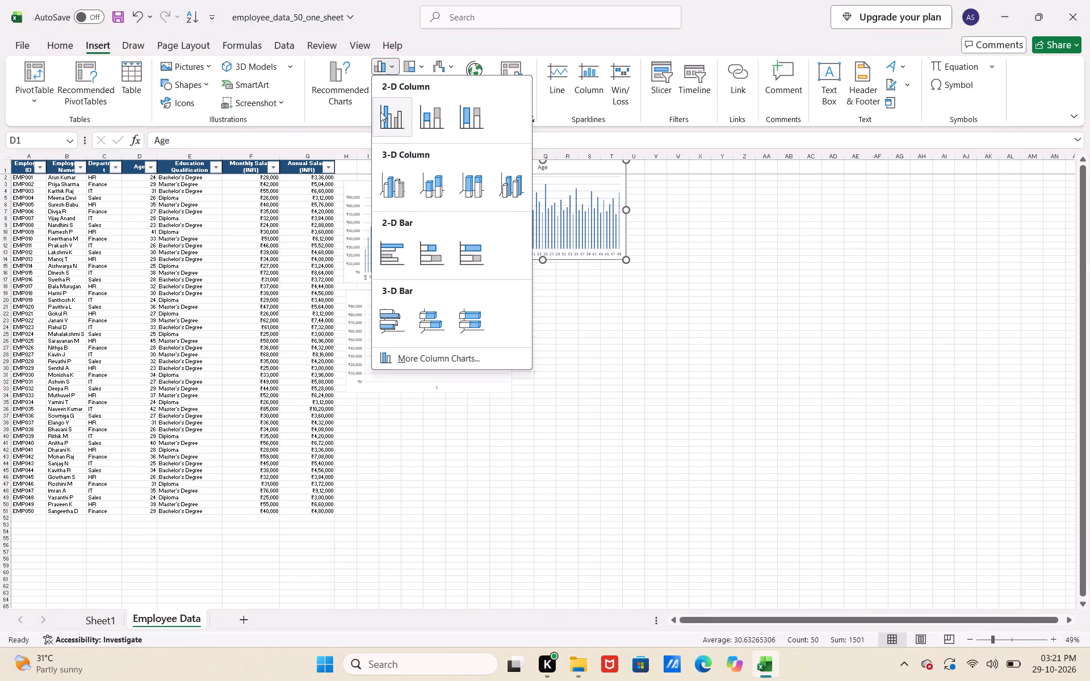
left_click(379, 111)
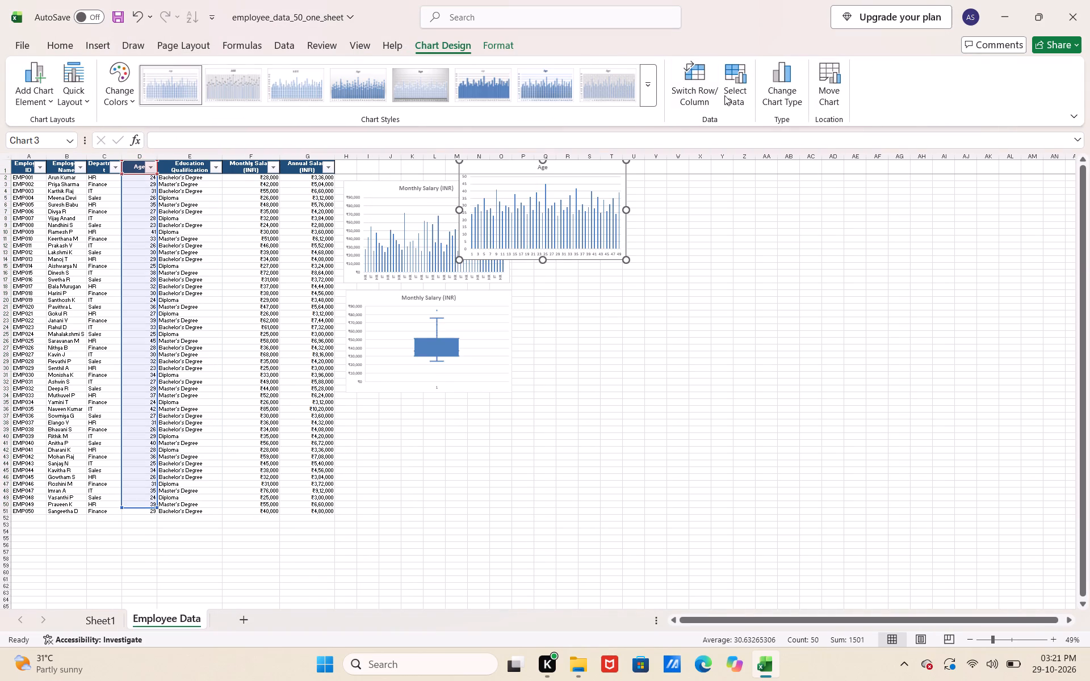
Change the Age chart's type to Histogram.
left_click(482, 216)
left_click(797, 99)
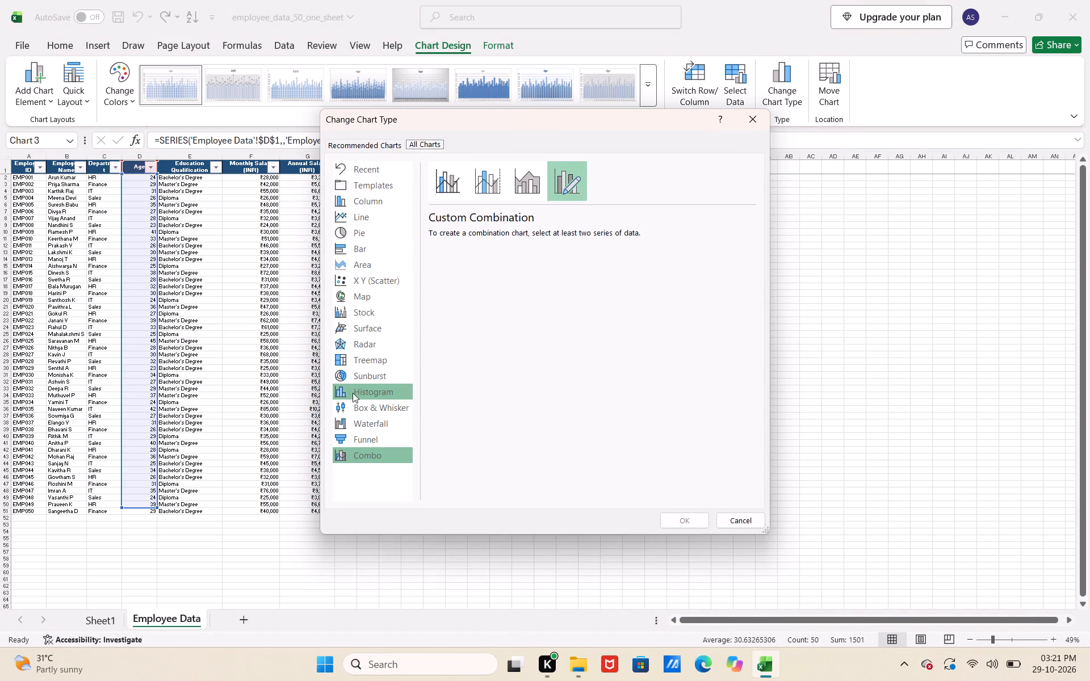
left_click(353, 393)
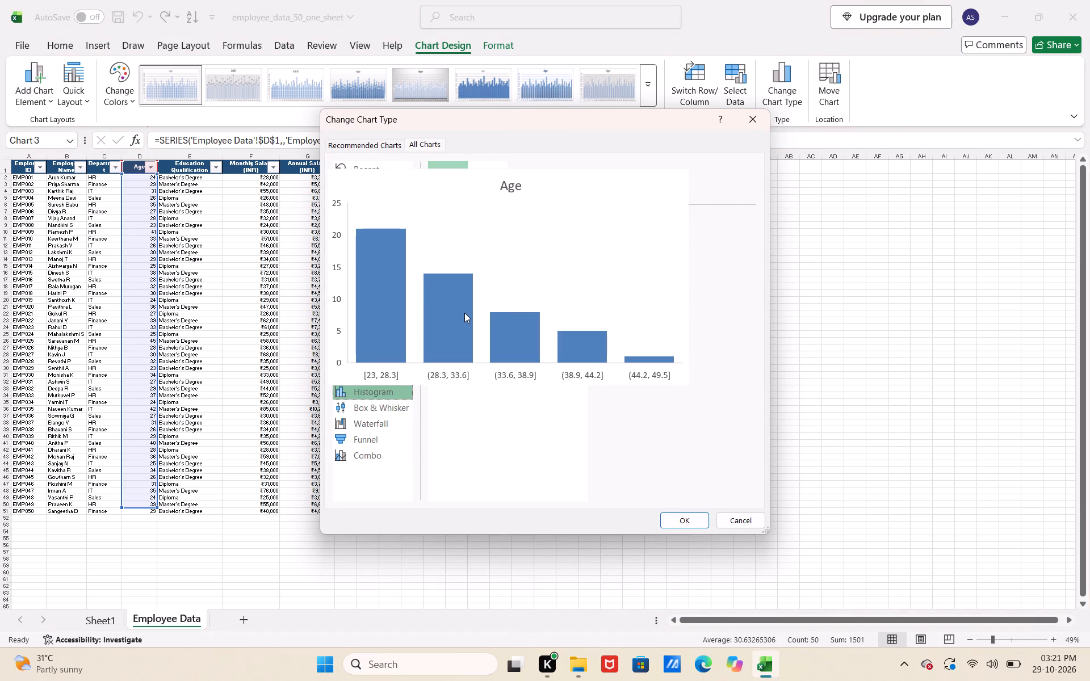
left_click(464, 313)
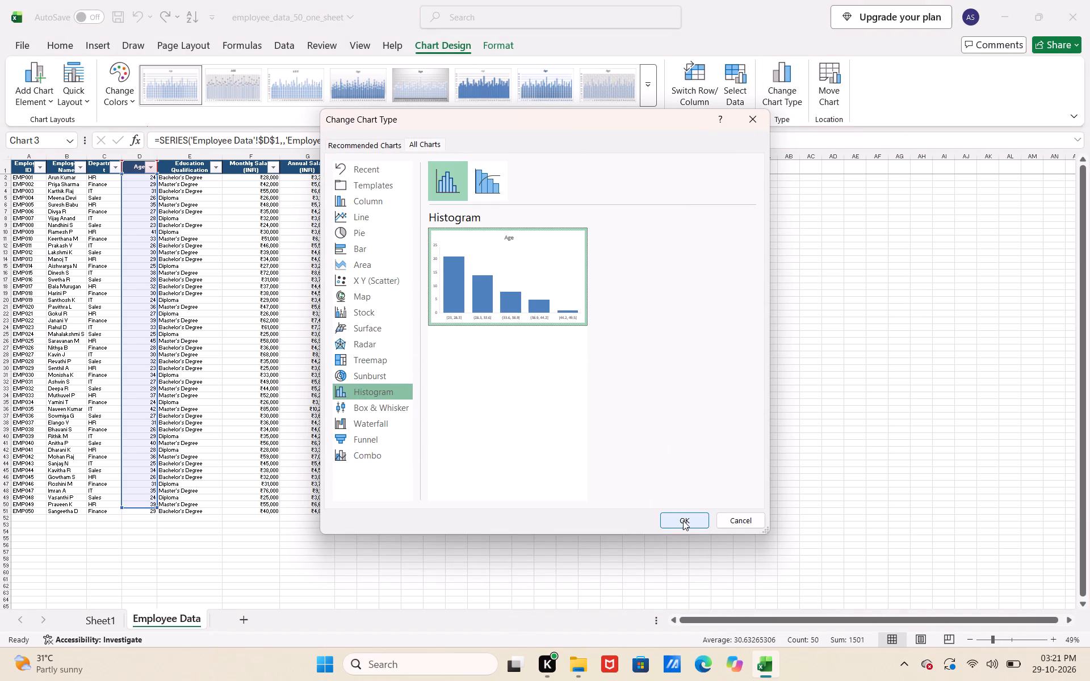
left_click(683, 520)
Move the Age histogram beside the Monthly Salary box-and-whisker chart, spanning about columns P to X and rows 18 to 33.
left_click_drag(520, 238, 596, 316)
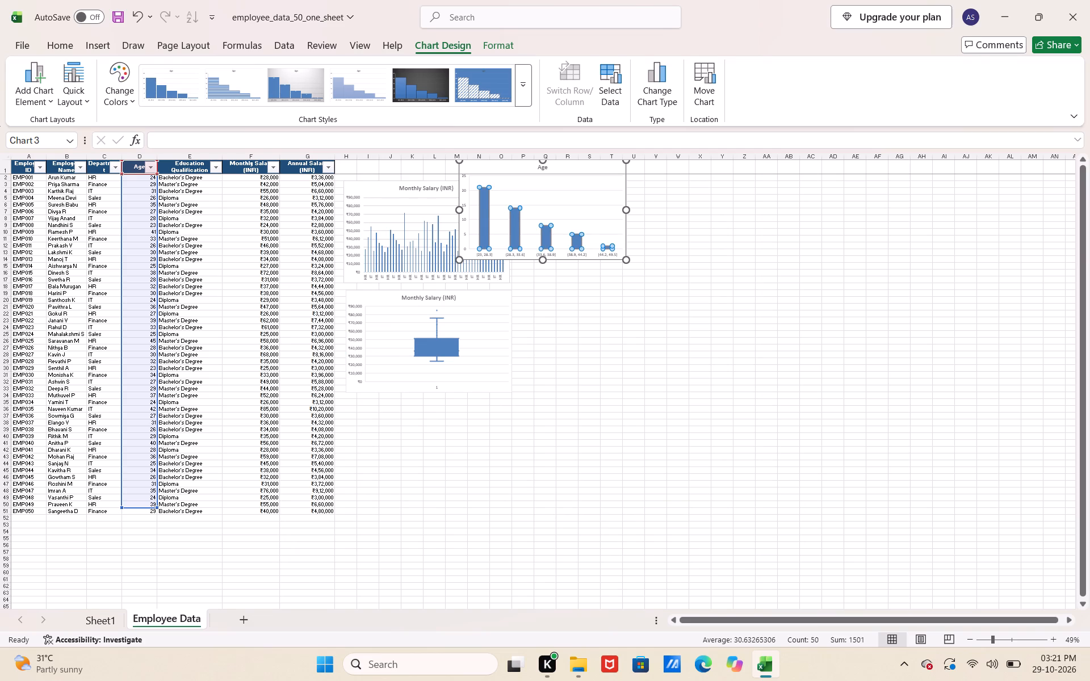
left_click_drag(596, 316, 590, 261)
left_click(590, 261)
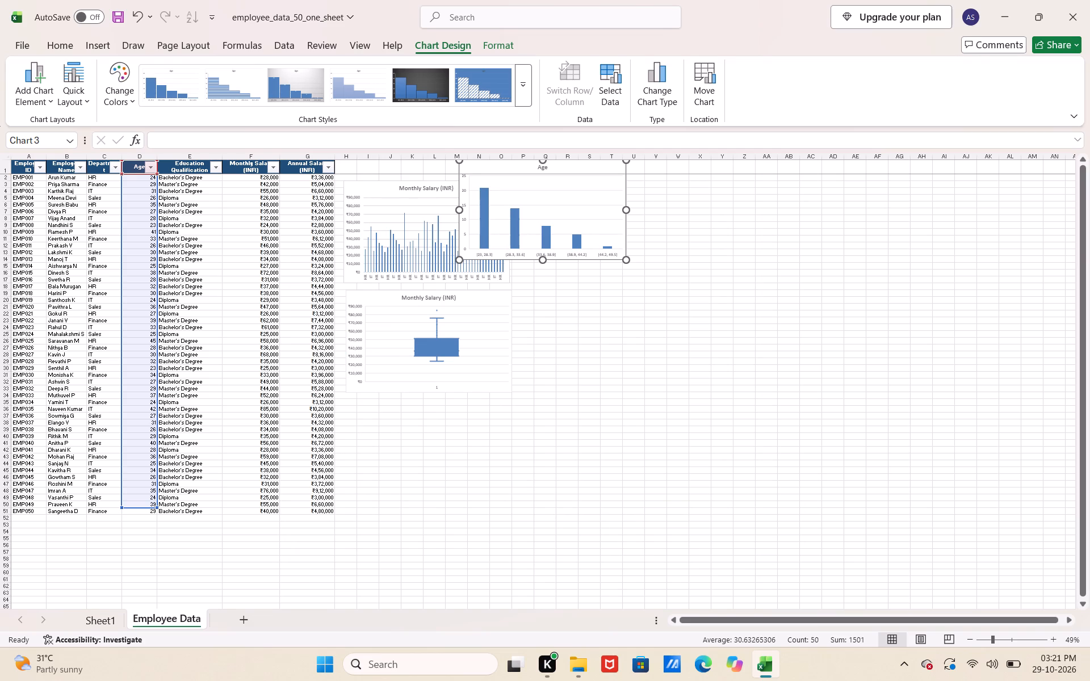
left_click_drag(596, 204, 592, 259)
left_click_drag(592, 259, 598, 269)
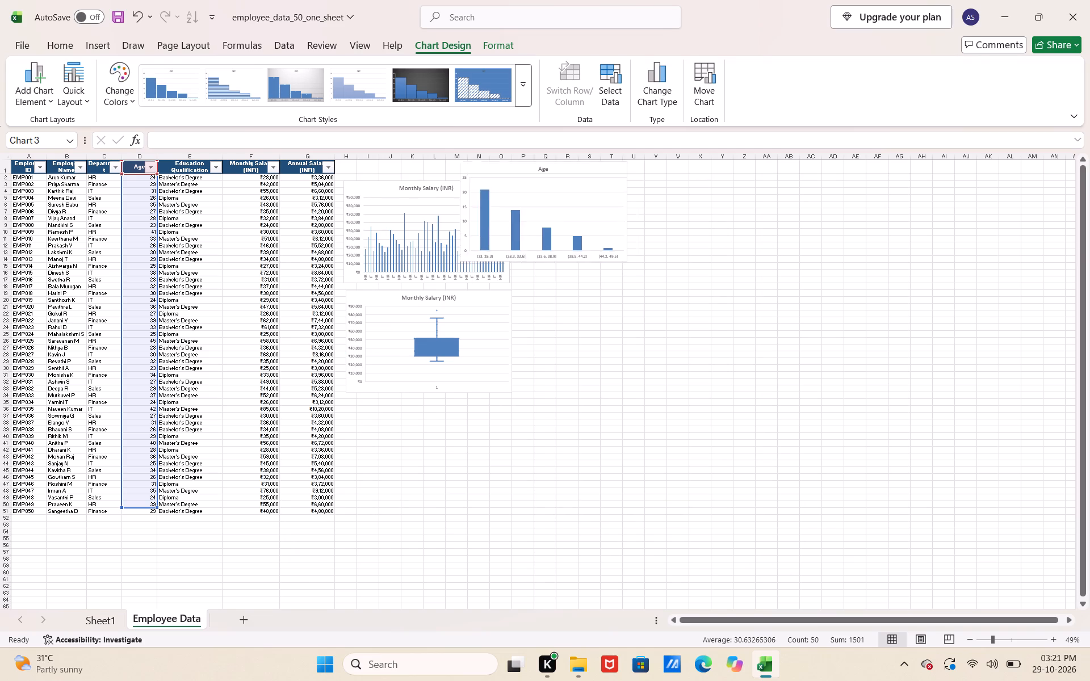
left_click_drag(598, 269, 658, 271)
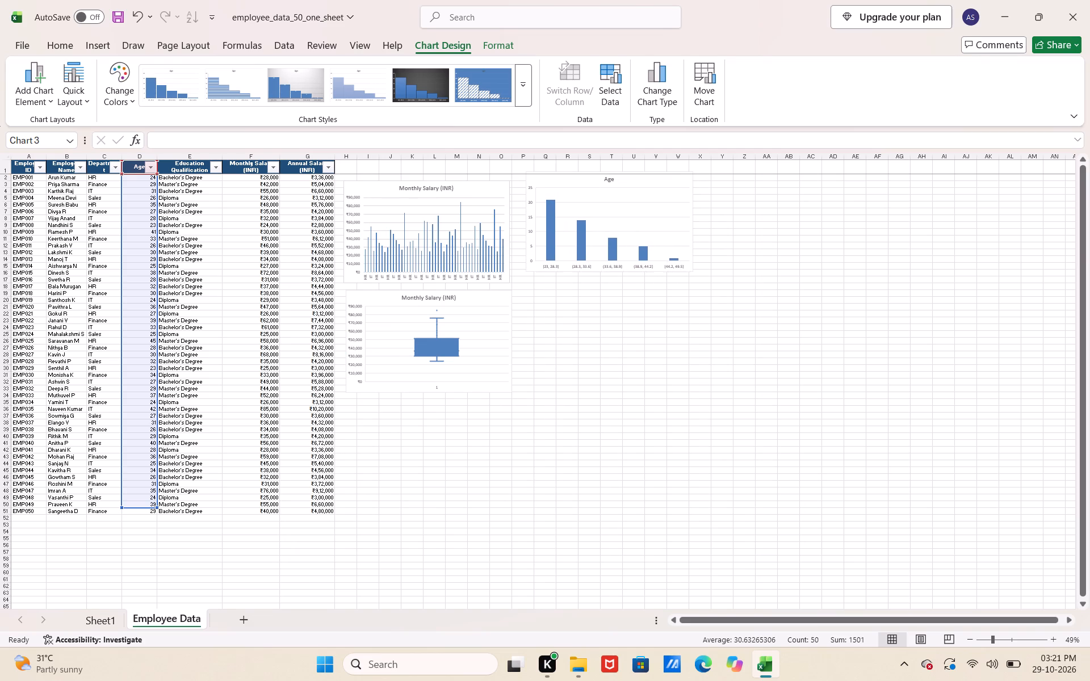
left_click_drag(658, 271, 657, 281)
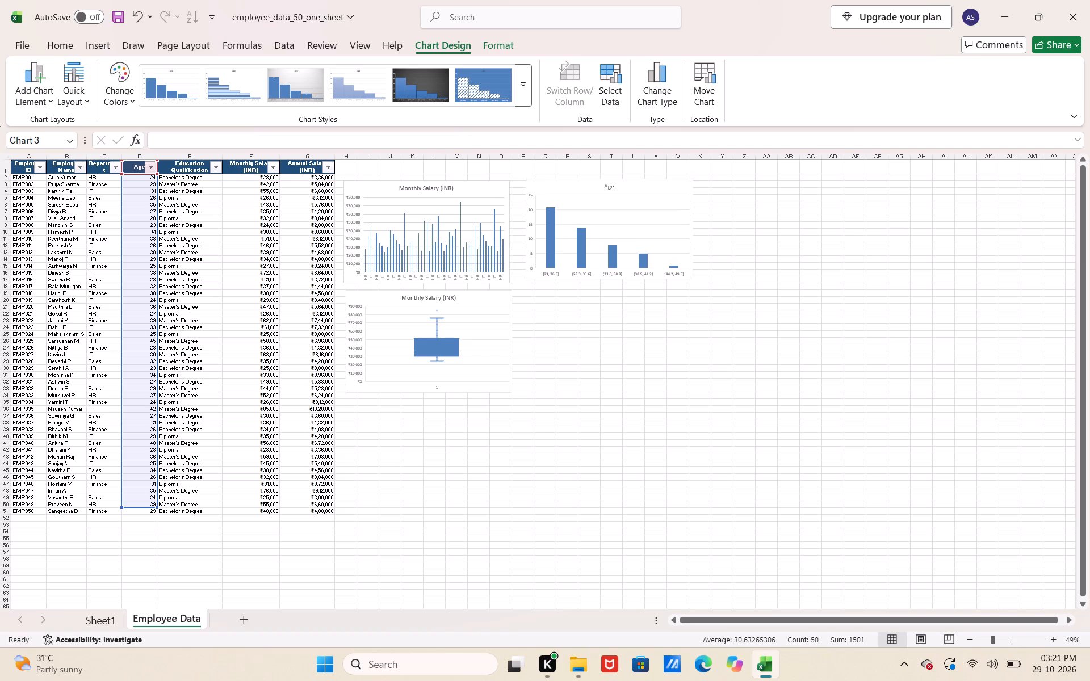
left_click_drag(657, 281, 660, 390)
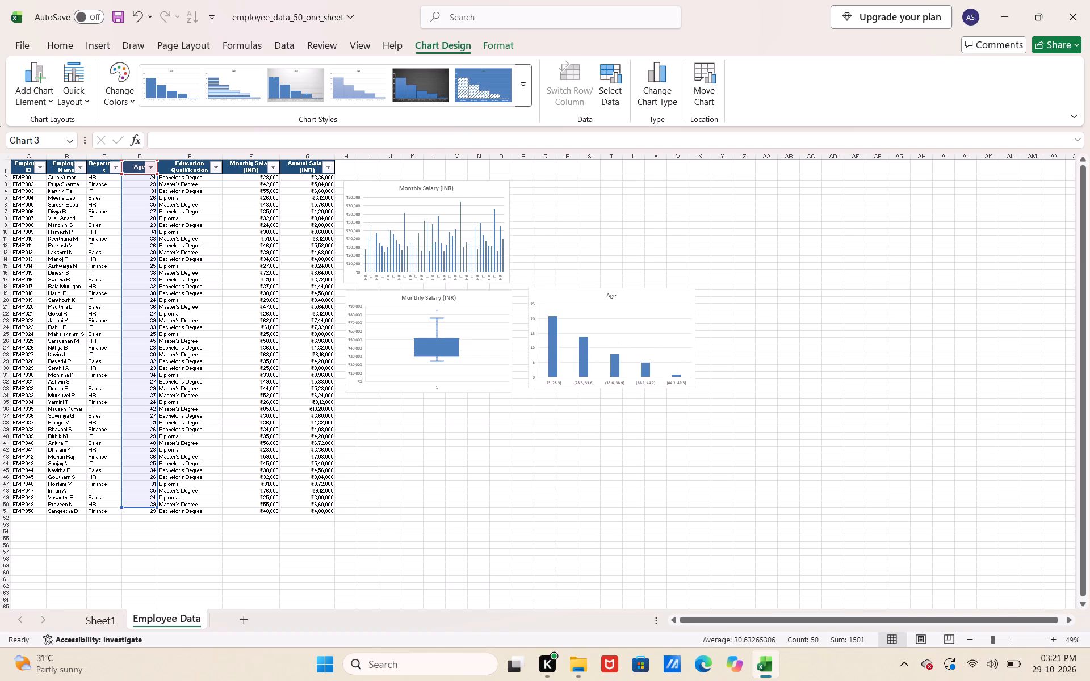
left_click_drag(660, 390, 660, 390)
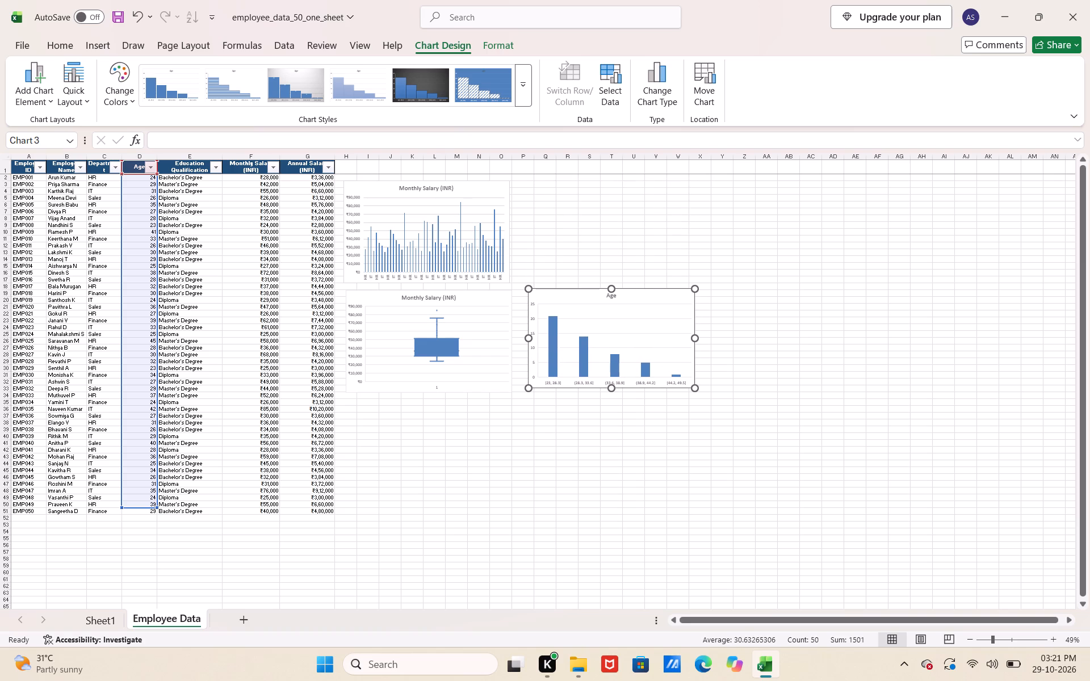
Move the Monthly Salary column chart above the Age histogram, spanning about columns P to W and rows 2 to 17.
left_click_drag(501, 192, 664, 187)
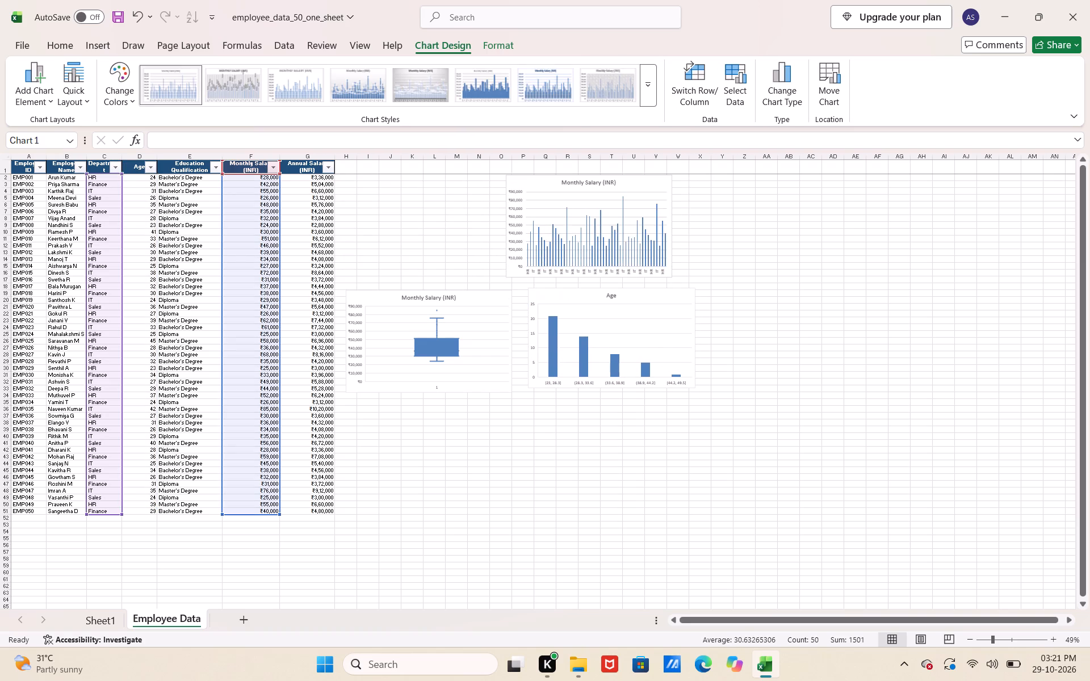
left_click_drag(664, 187, 675, 190)
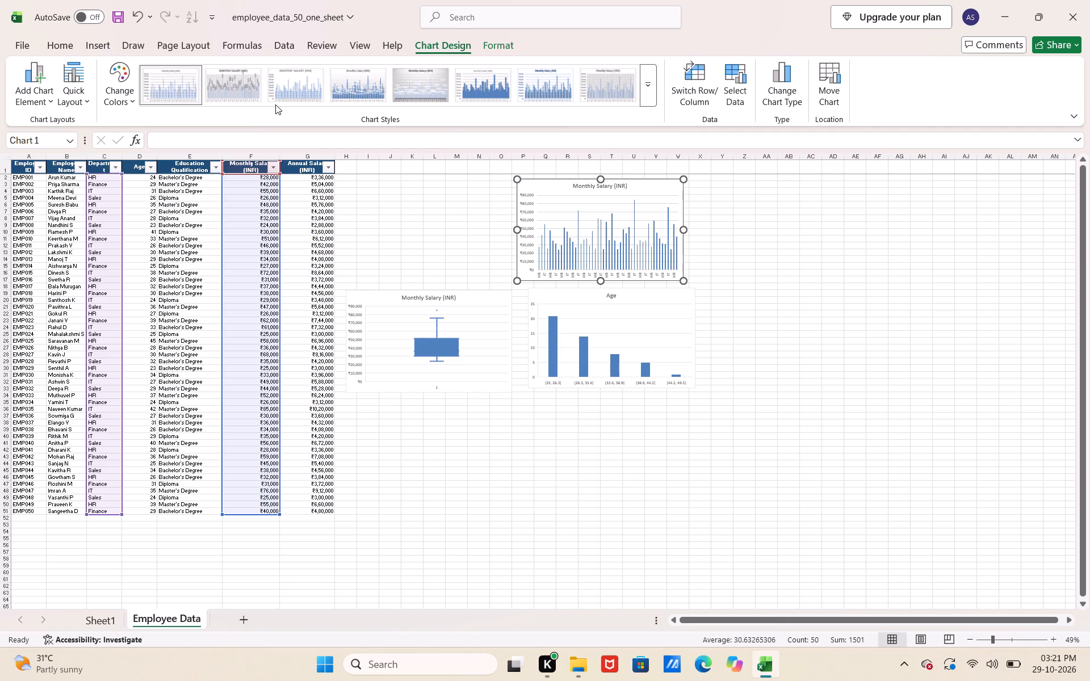
left_click(383, 230)
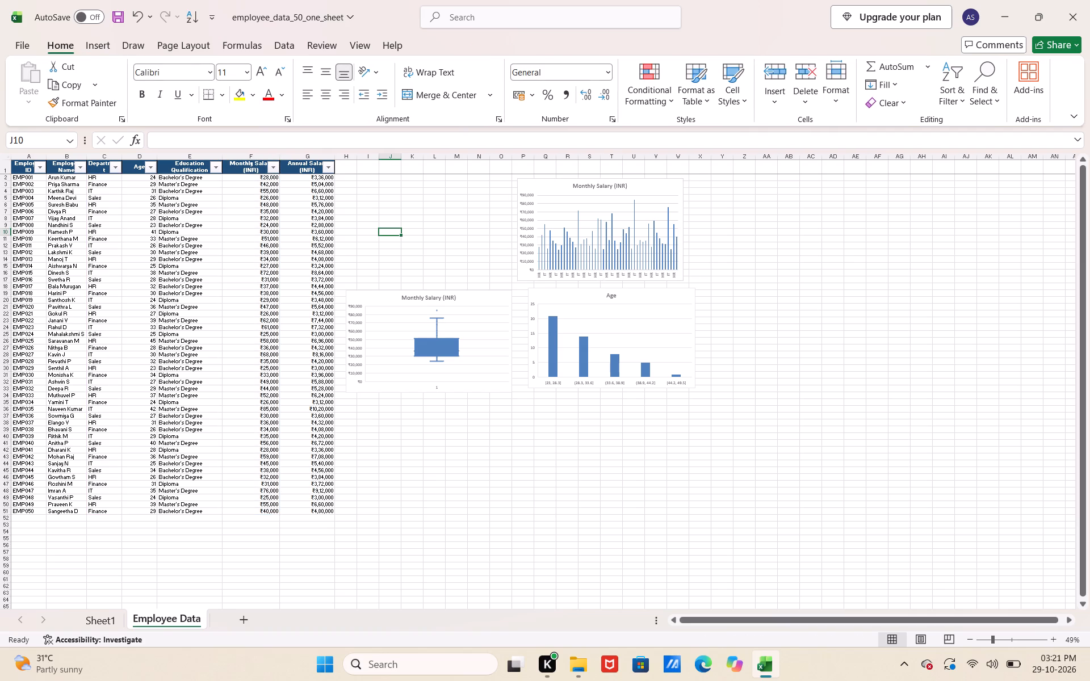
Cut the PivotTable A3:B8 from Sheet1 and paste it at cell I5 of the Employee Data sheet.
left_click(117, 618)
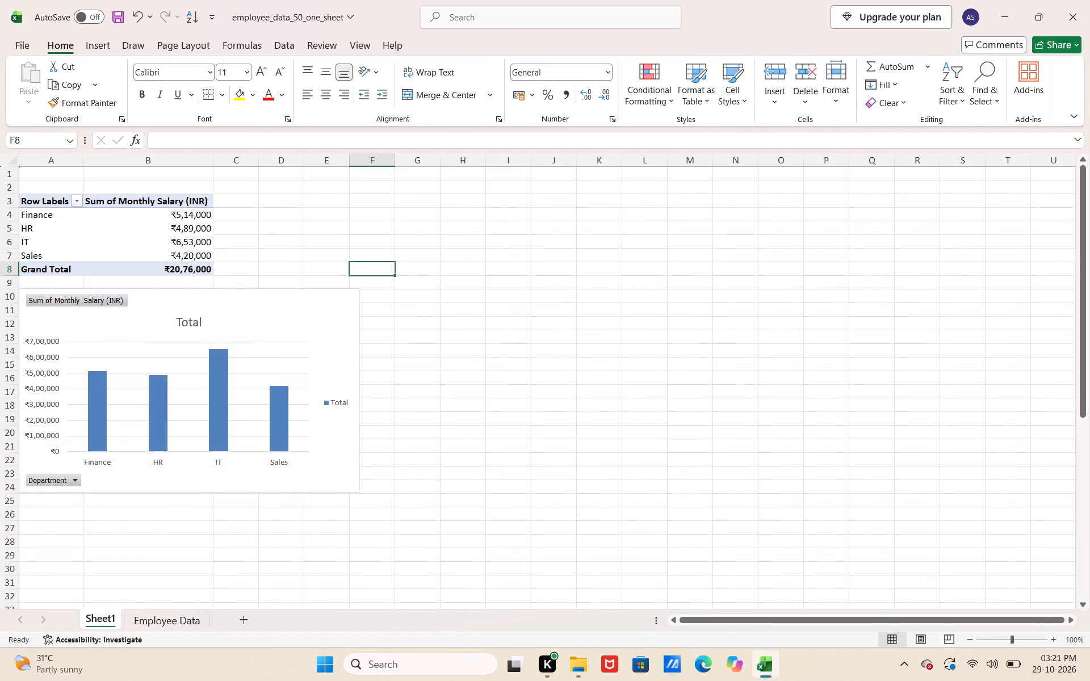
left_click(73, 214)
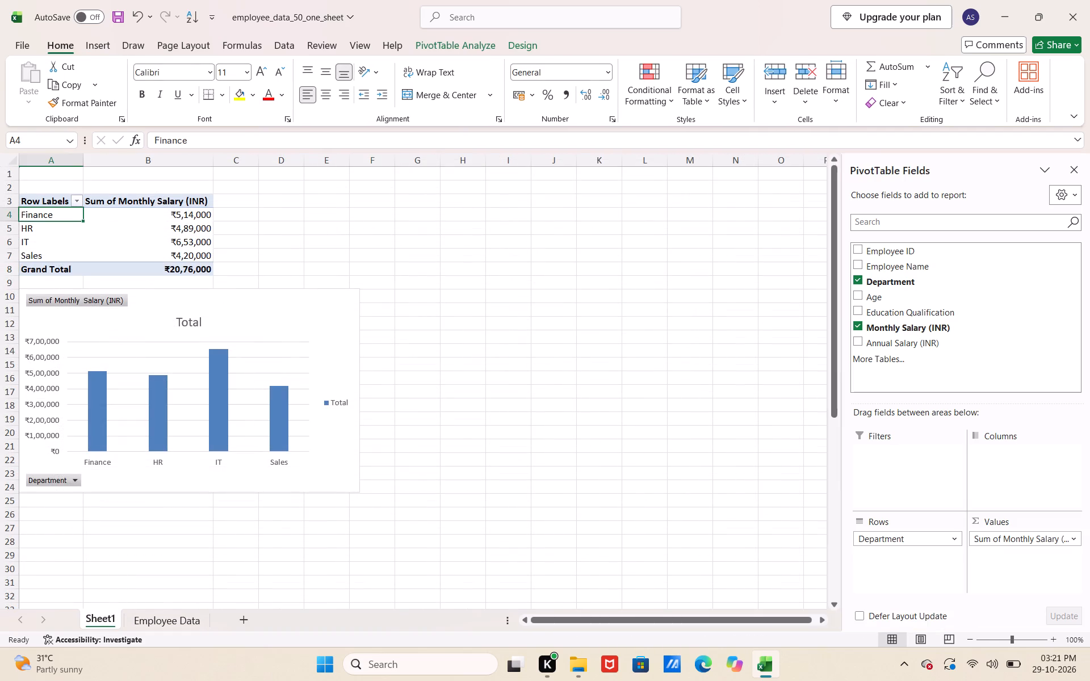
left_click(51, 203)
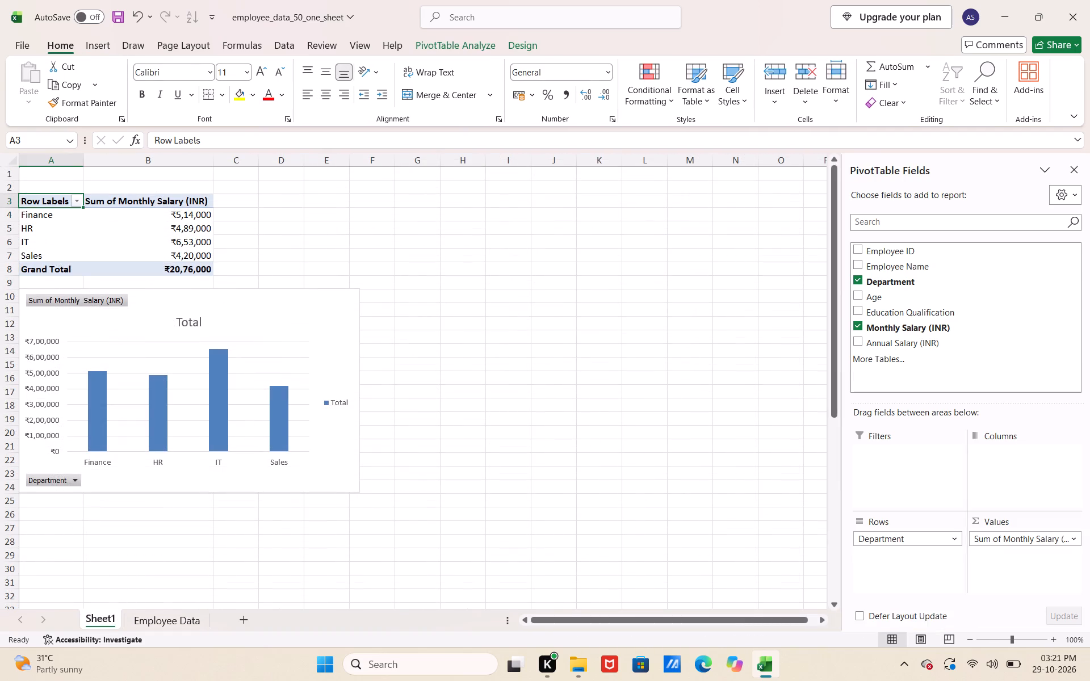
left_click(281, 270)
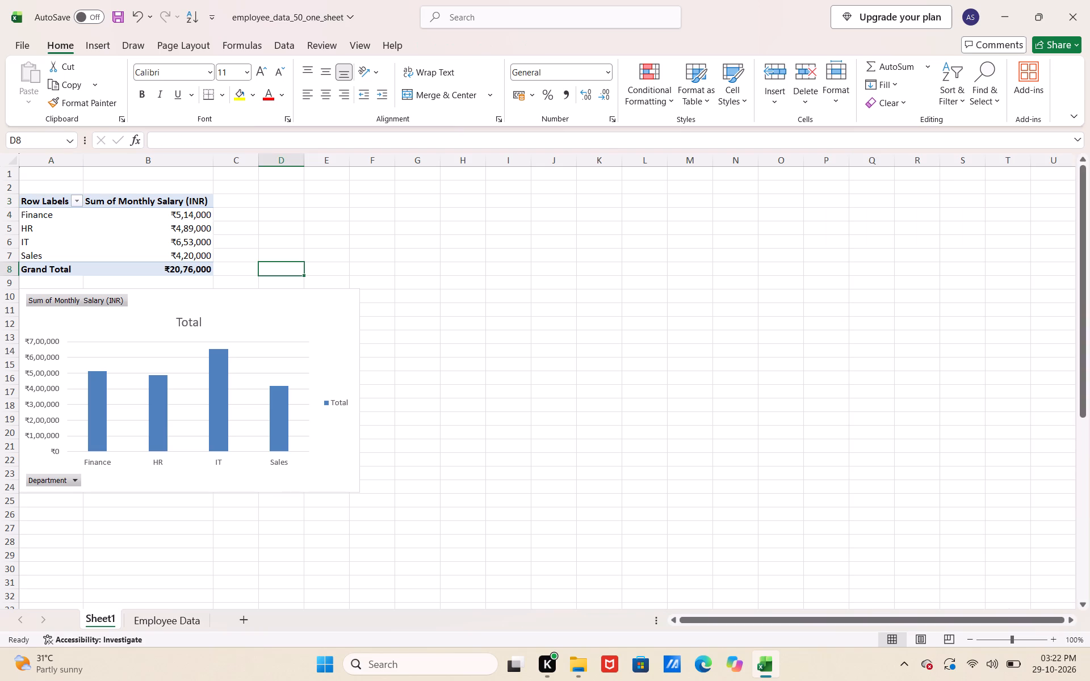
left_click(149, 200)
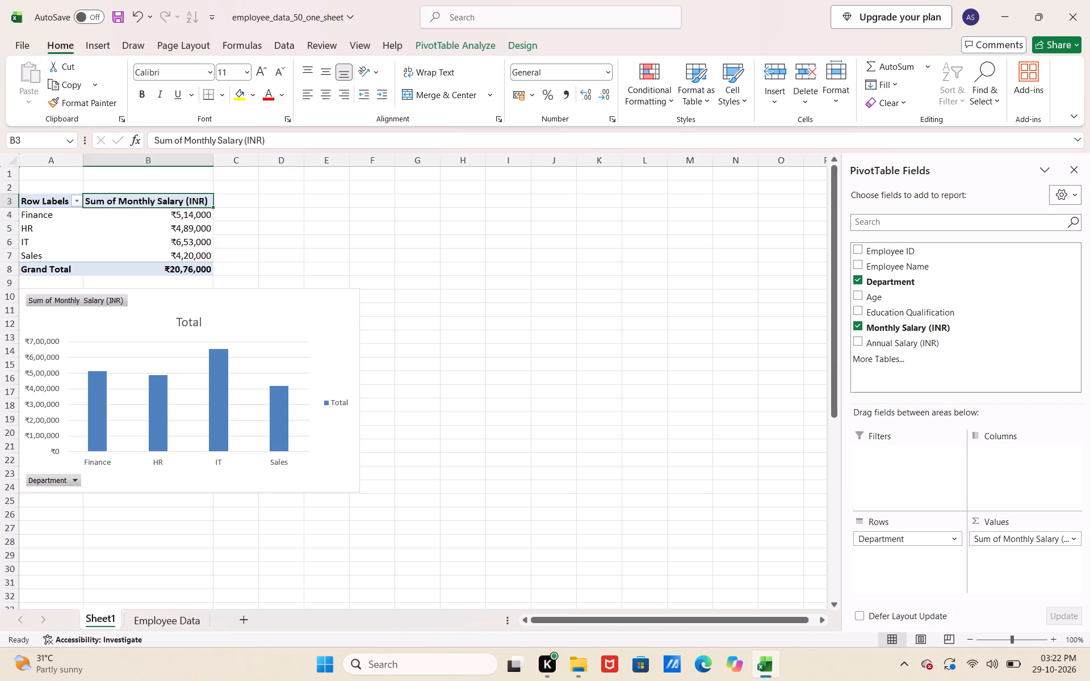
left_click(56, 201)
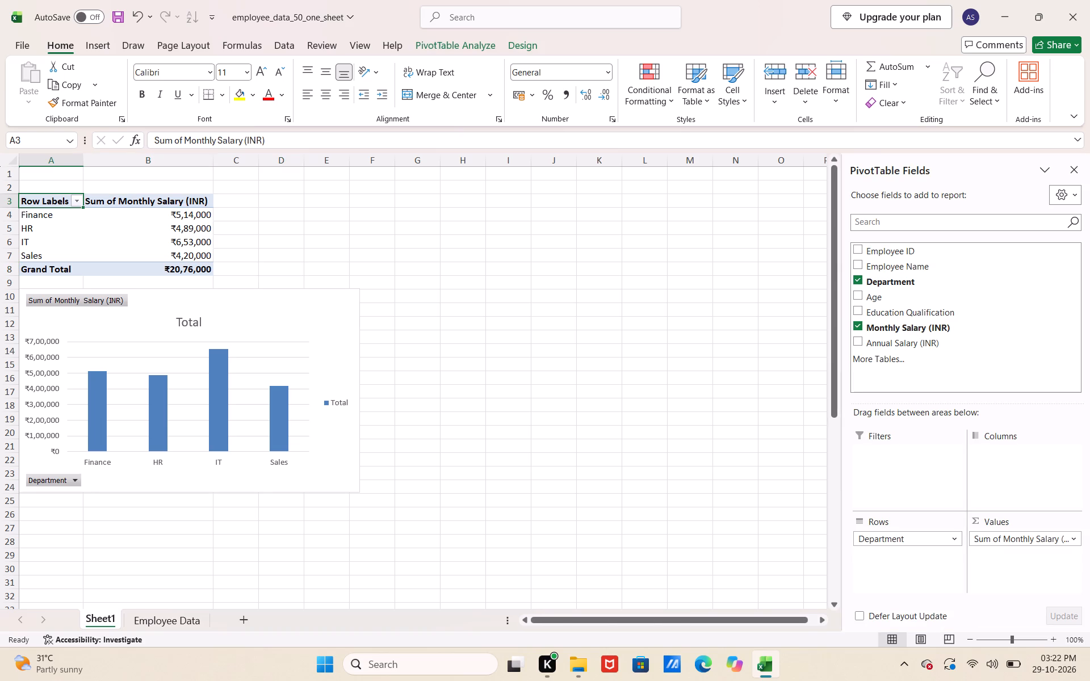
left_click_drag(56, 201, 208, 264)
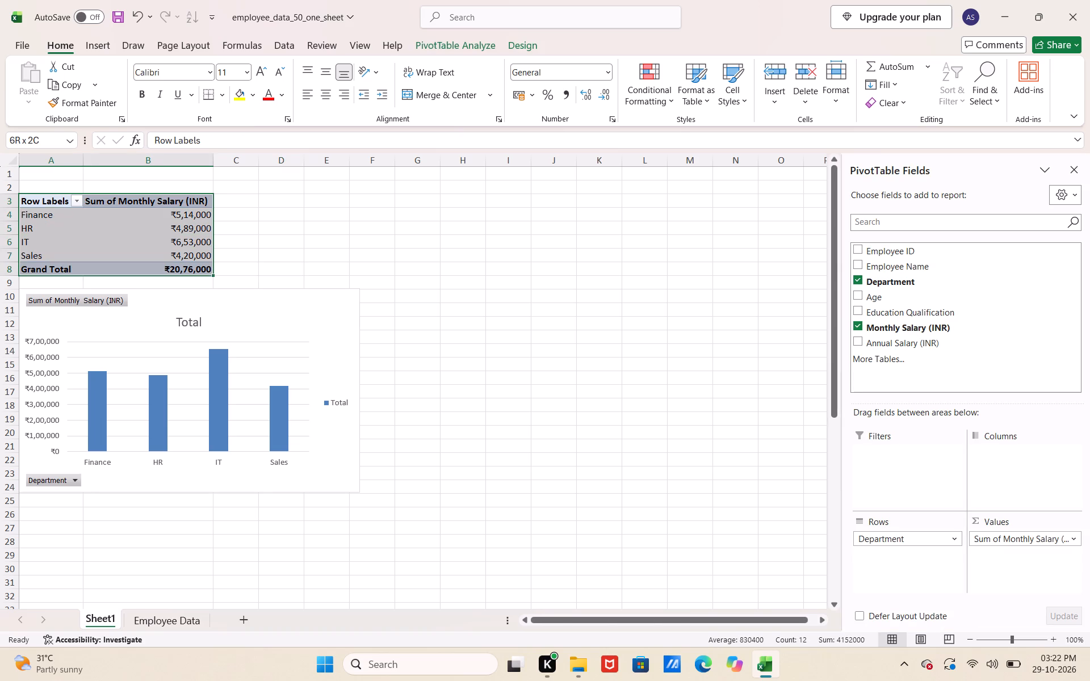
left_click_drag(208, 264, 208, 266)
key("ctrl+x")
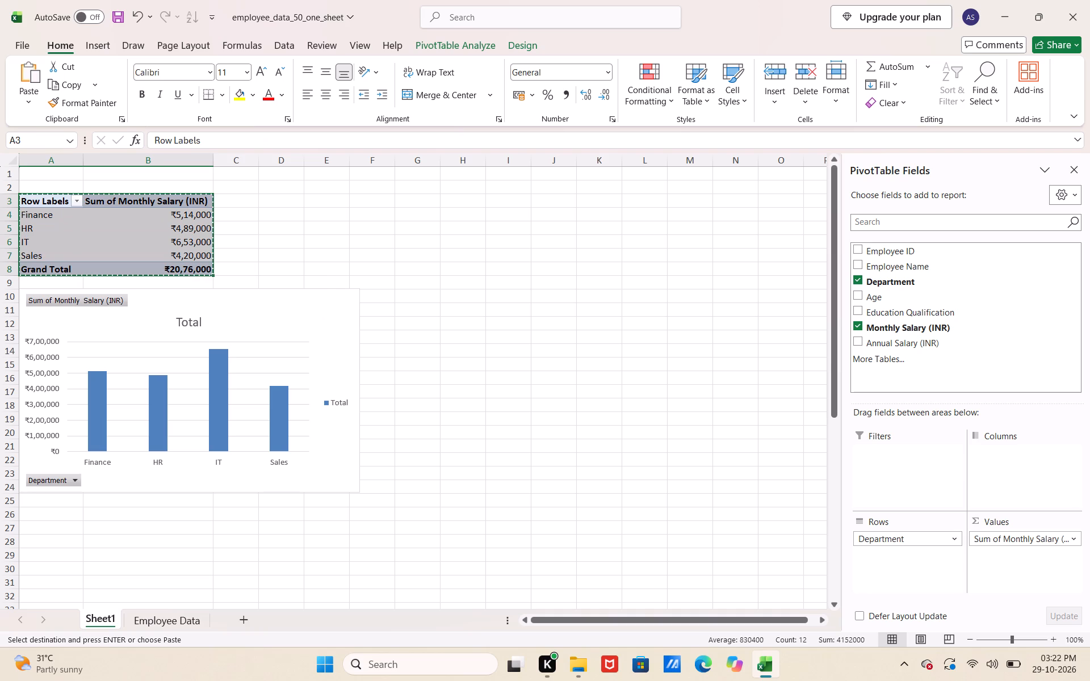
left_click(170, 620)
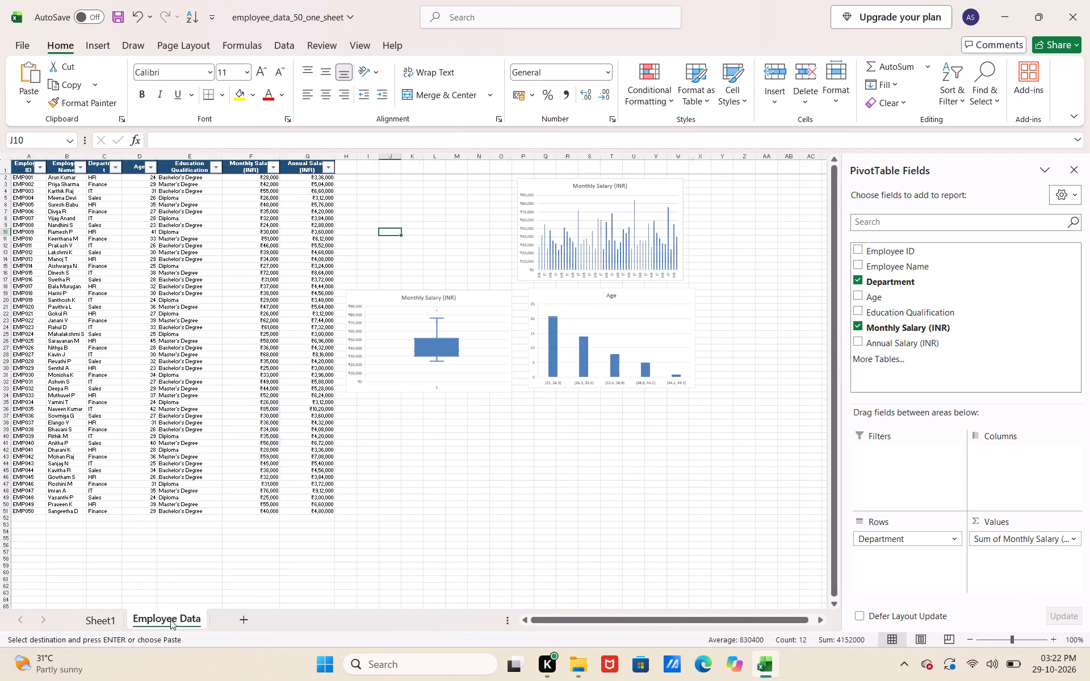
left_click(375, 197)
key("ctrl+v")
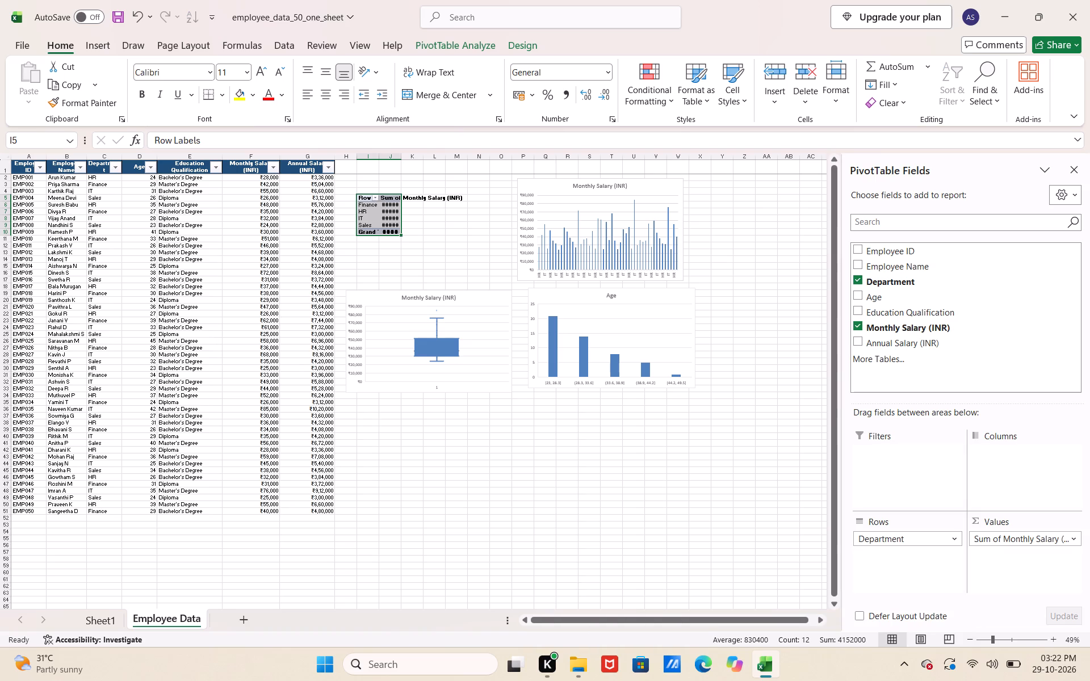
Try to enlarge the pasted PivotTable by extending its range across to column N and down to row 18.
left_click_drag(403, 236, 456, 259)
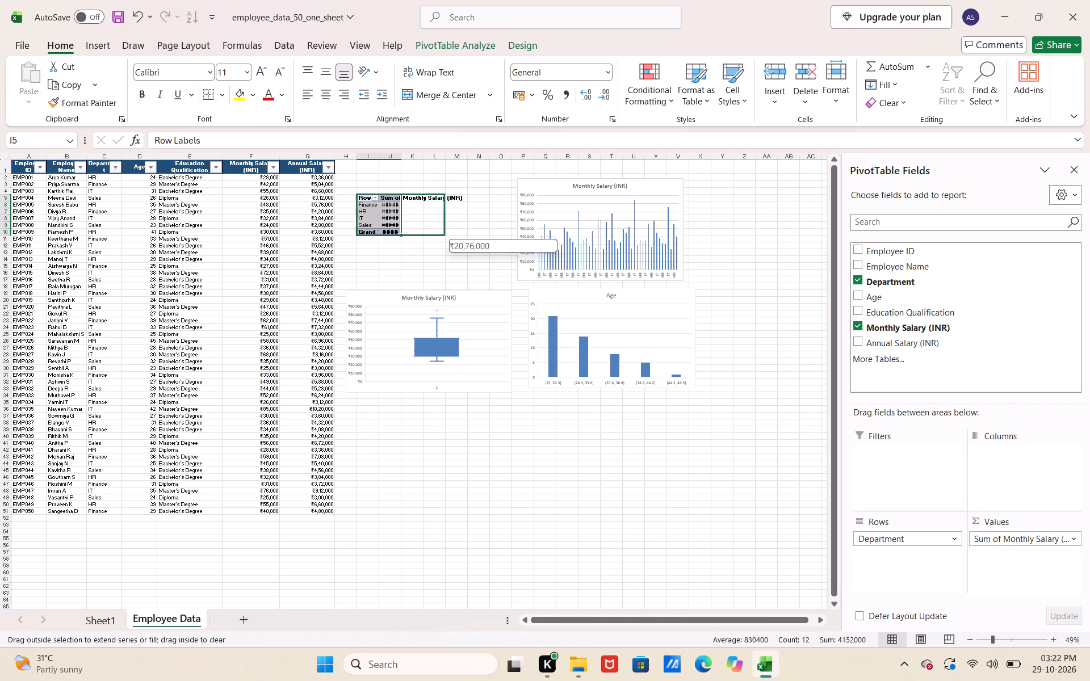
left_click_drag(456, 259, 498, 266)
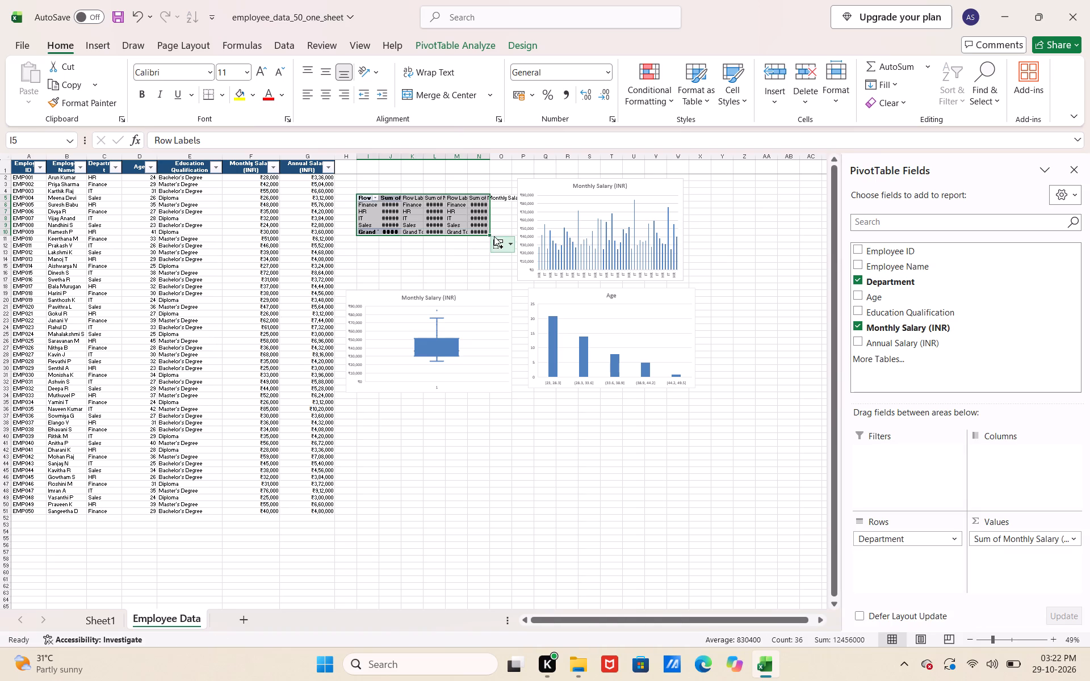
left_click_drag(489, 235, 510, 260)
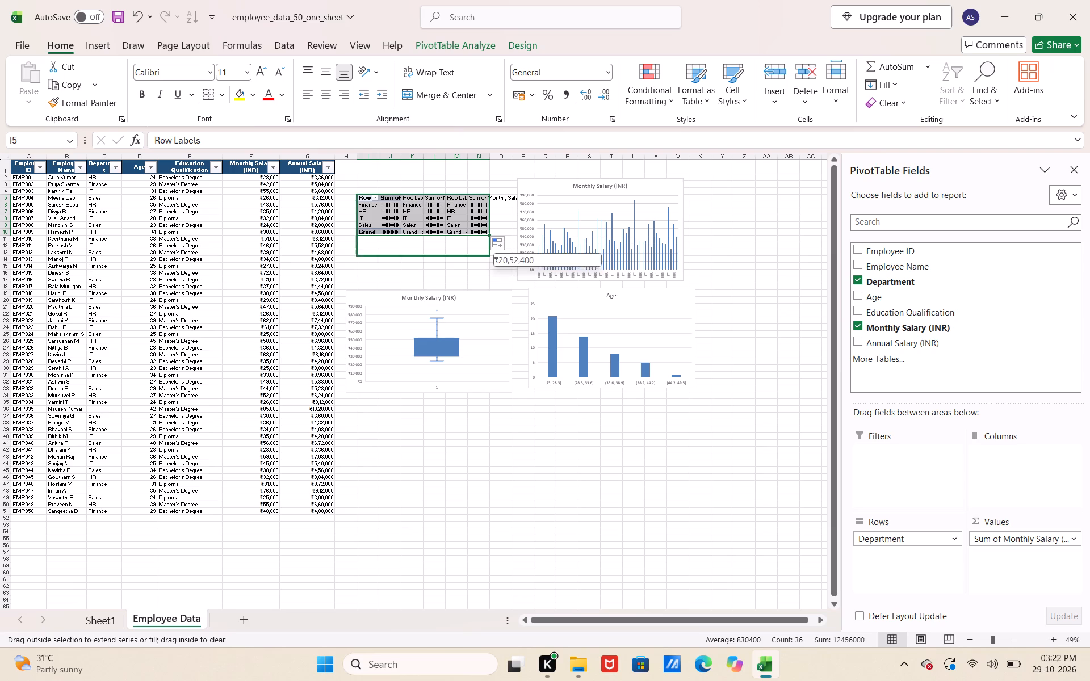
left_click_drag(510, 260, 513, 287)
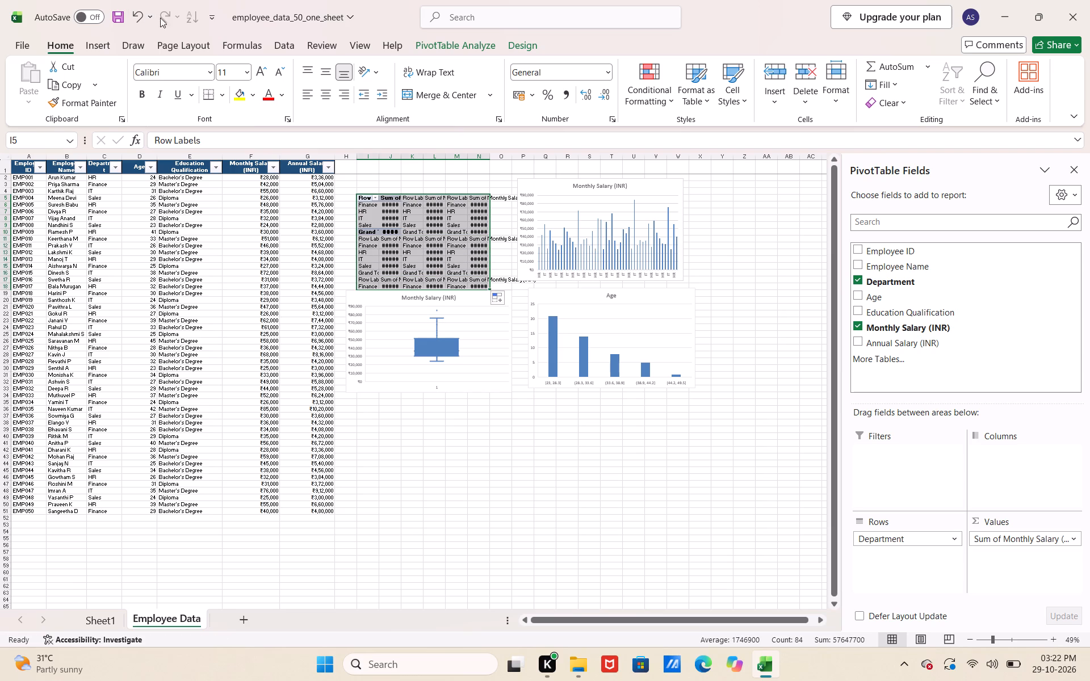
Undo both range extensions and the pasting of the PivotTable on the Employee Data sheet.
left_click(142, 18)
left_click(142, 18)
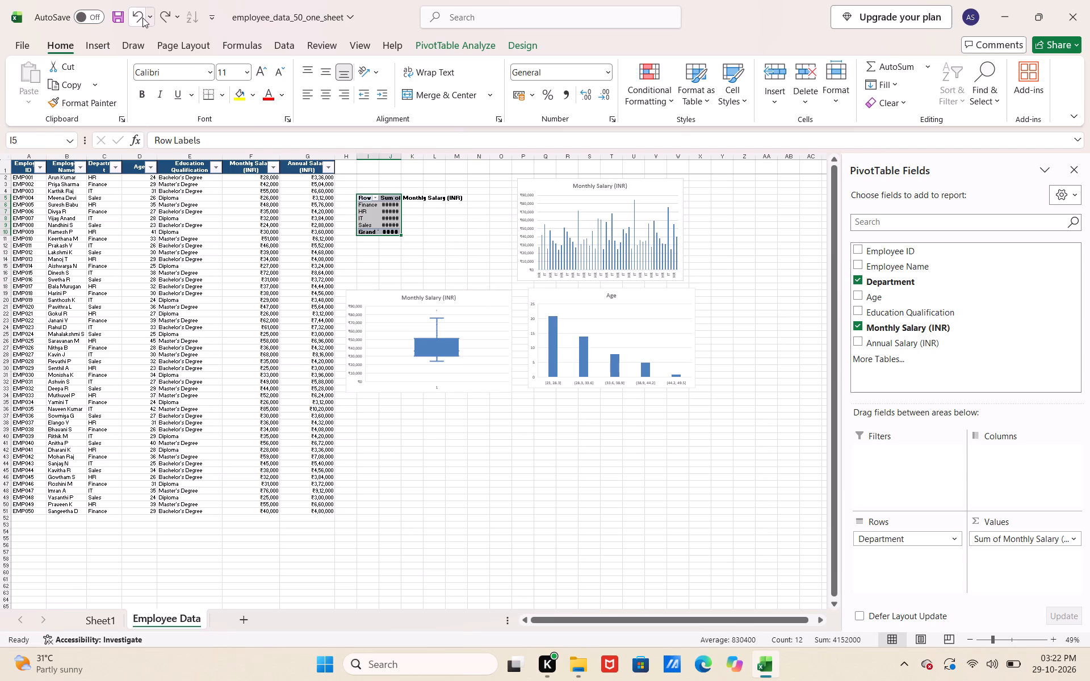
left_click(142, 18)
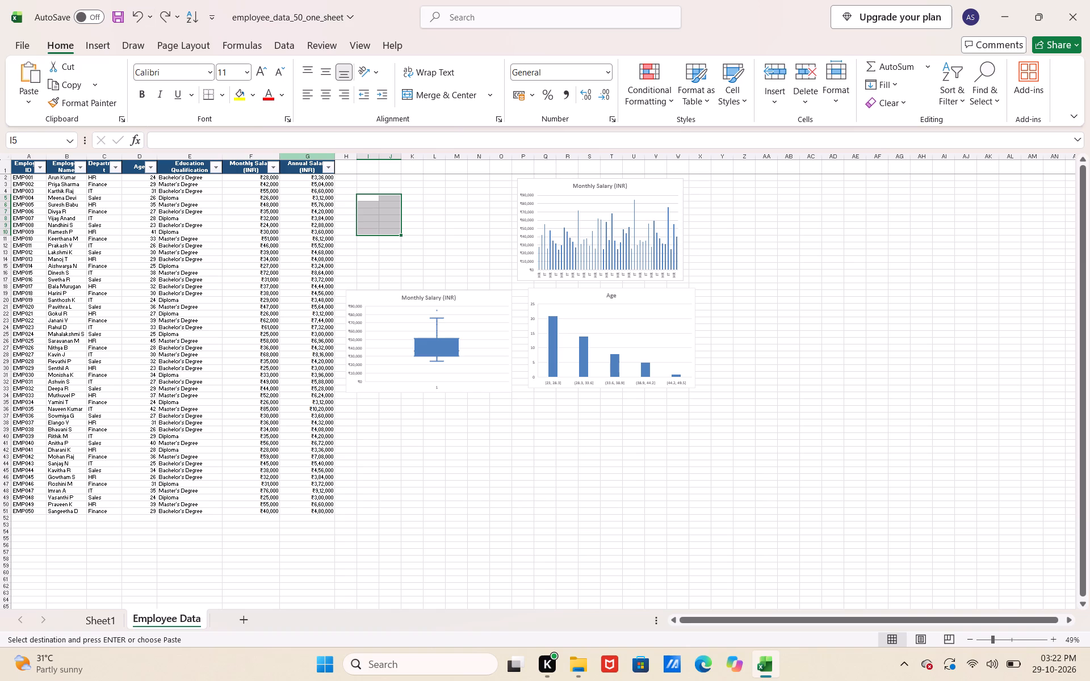
Review the PivotTable and PivotChart on Sheet1, and the employee table and charts on the Employee Data sheet.
left_click(134, 622)
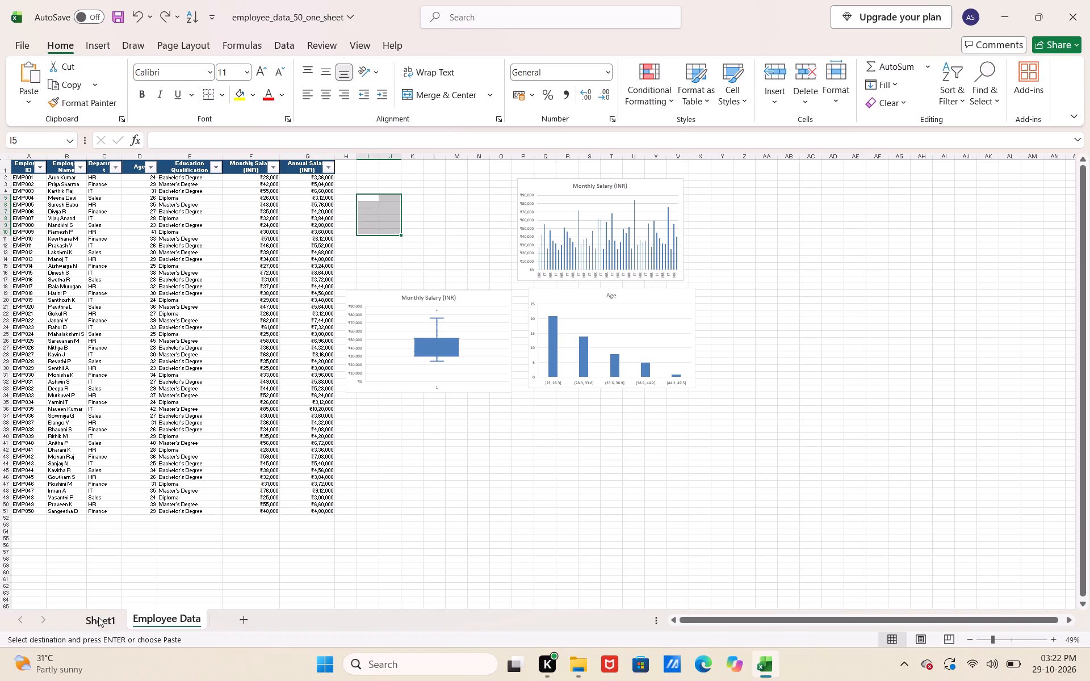
left_click(98, 617)
left_click(696, 281)
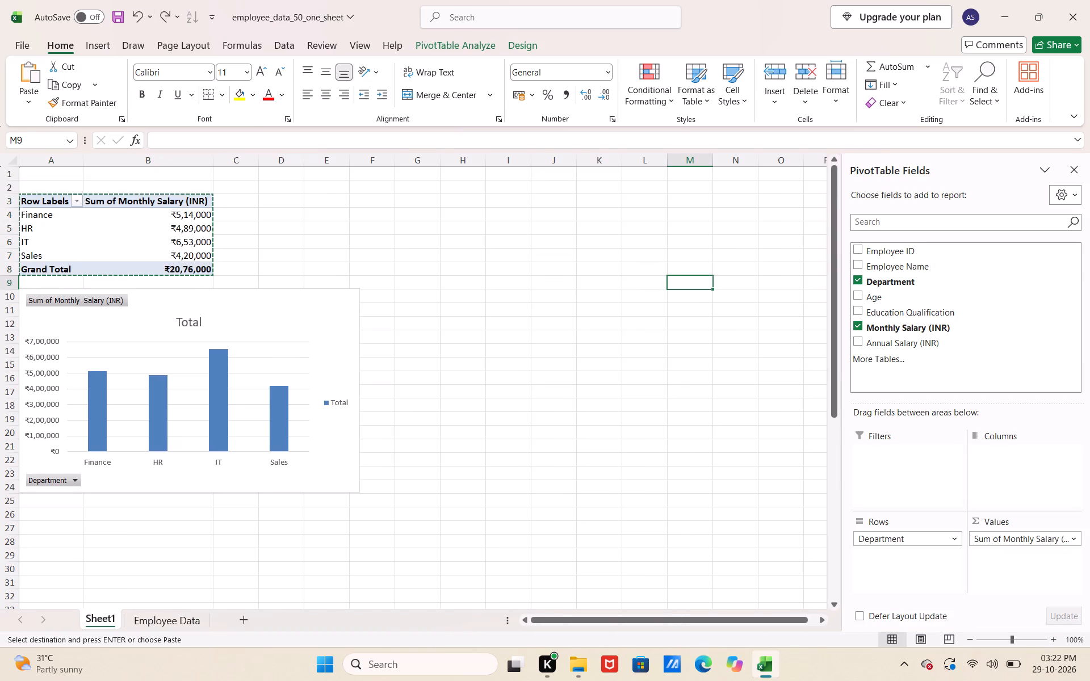
left_click(341, 357)
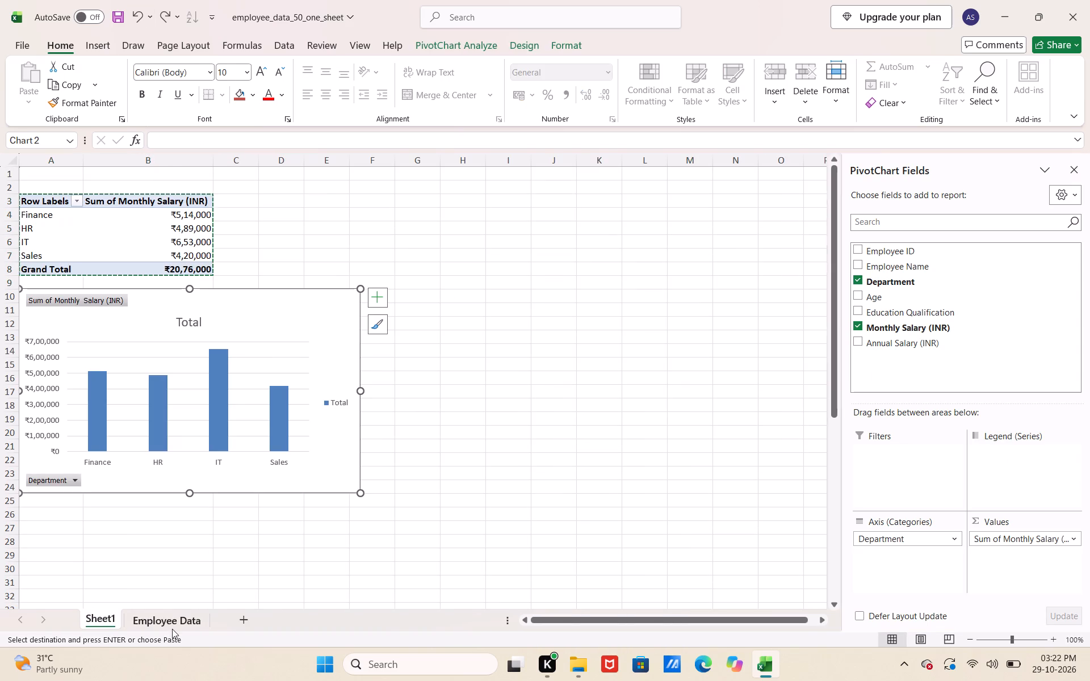
left_click_drag(169, 632, 174, 613)
left_click(174, 613)
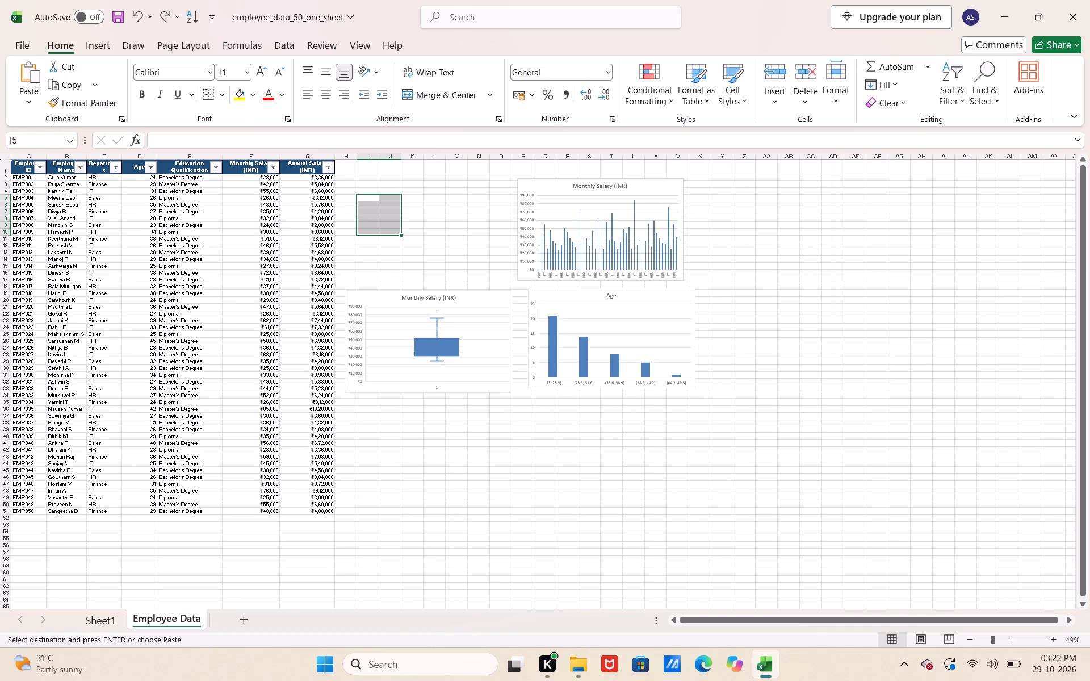
scroll(324, 424, "right", 4)
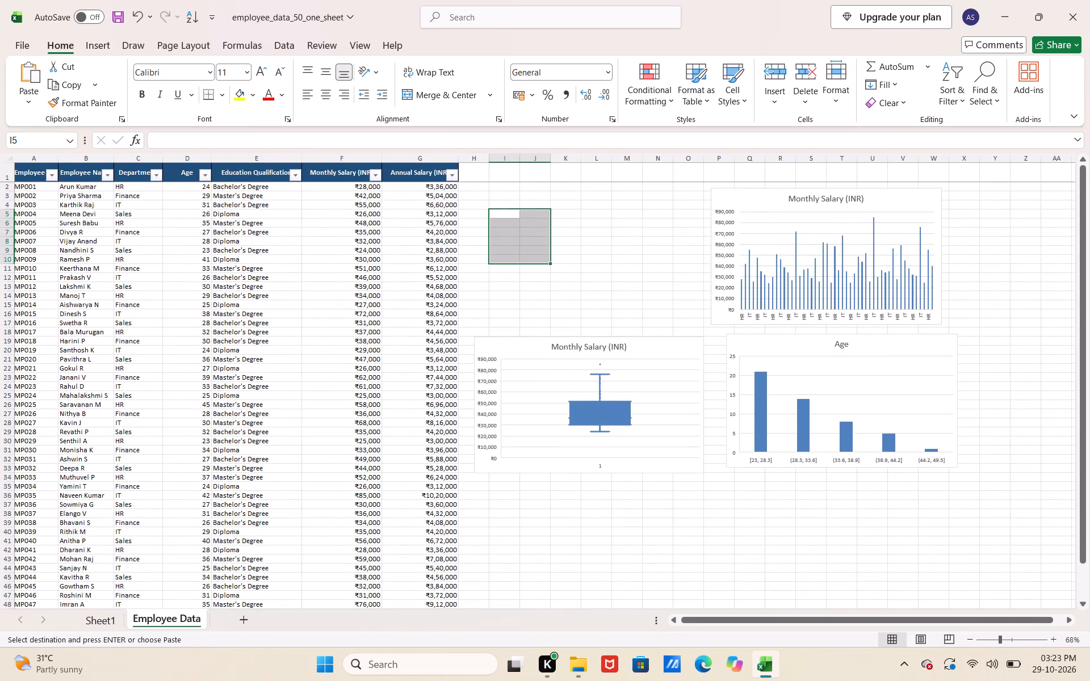
left_click(252, 188)
scroll(269, 272, "down", 1)
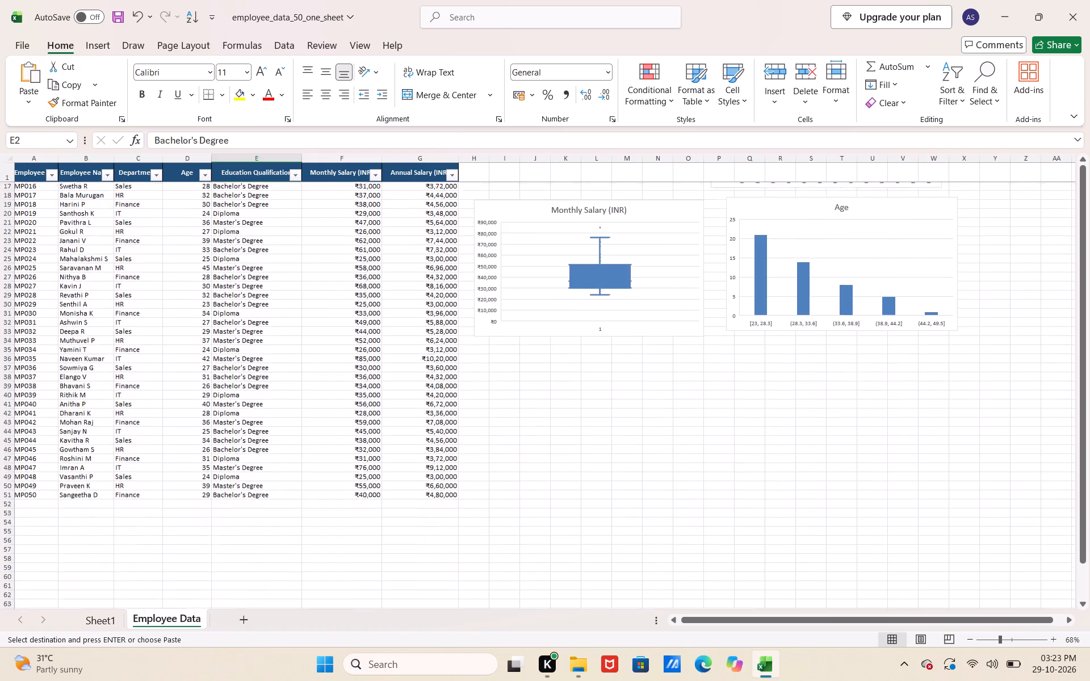
scroll(269, 272, "down", 1)
scroll(269, 272, "up", 4)
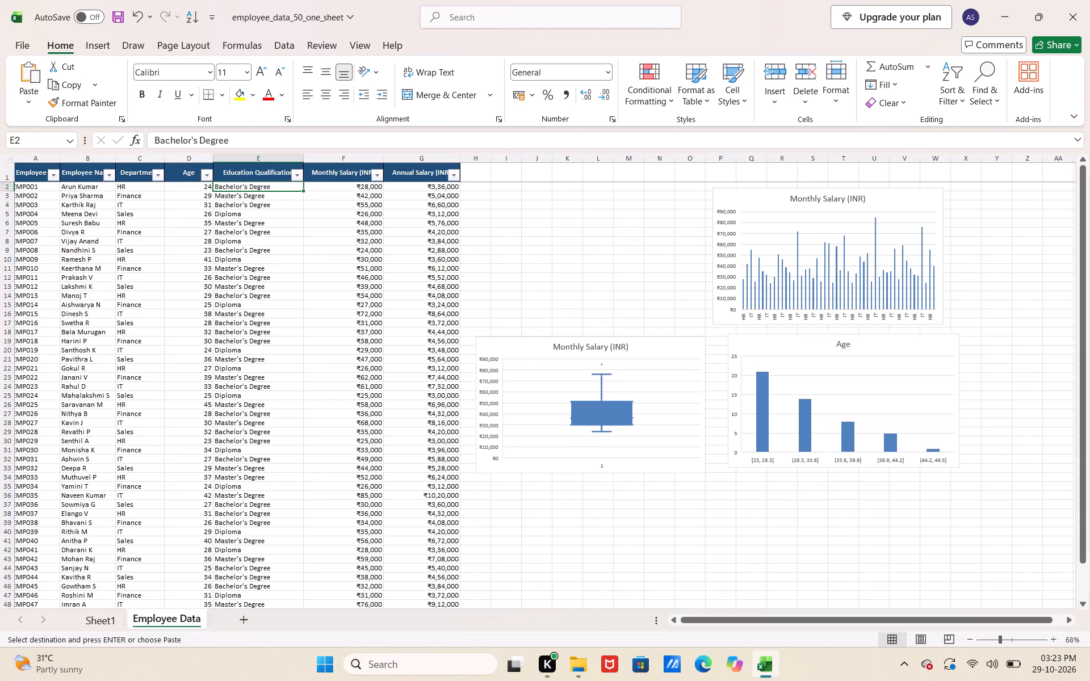
scroll(269, 272, "up", 1)
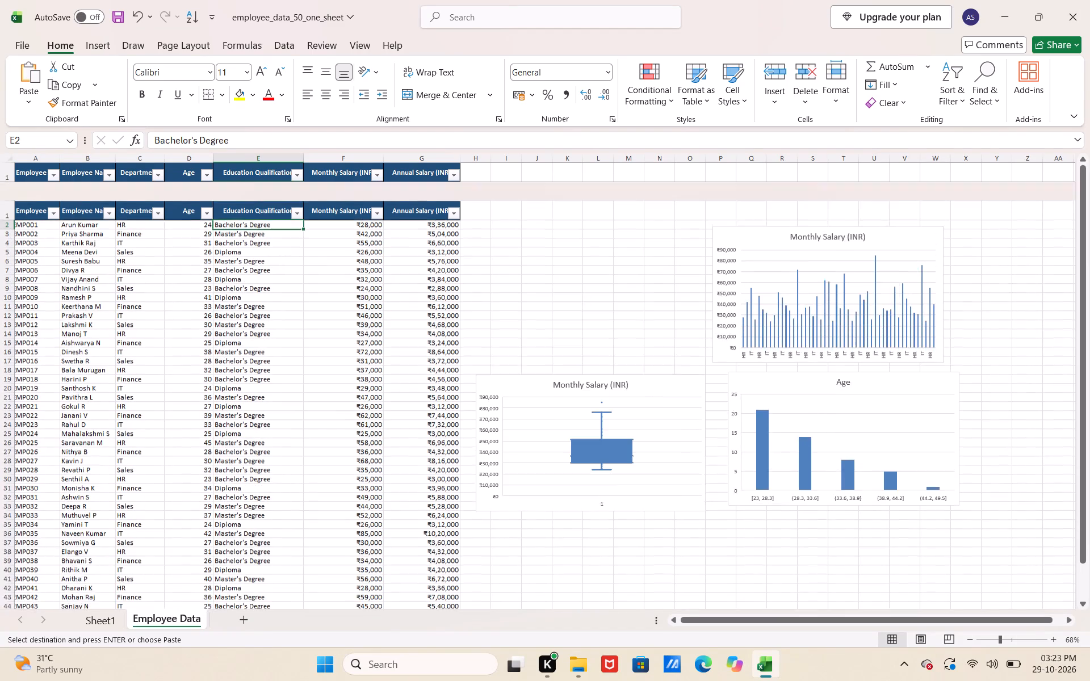
scroll(269, 272, "up", 1)
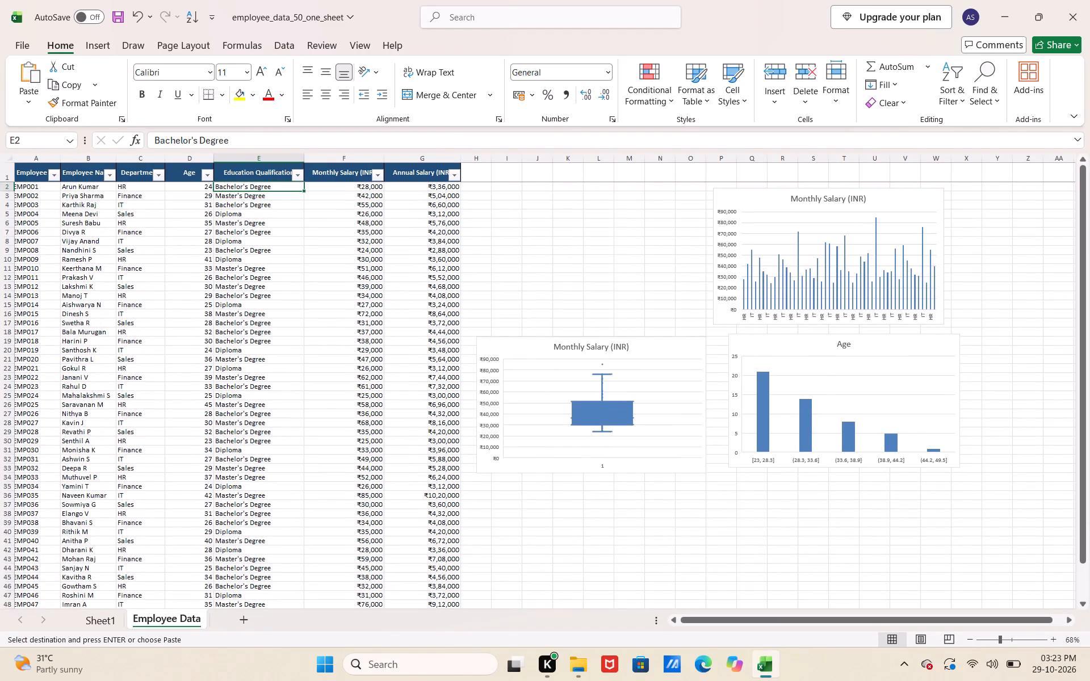
scroll(269, 272, "up", 1)
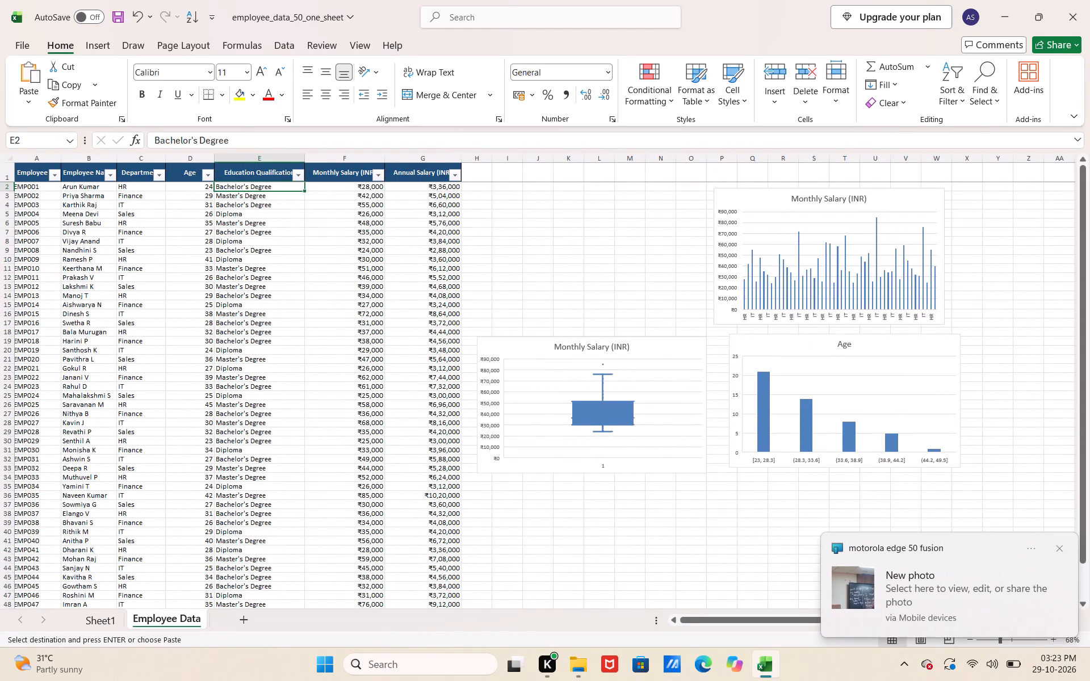
left_click(1064, 549)
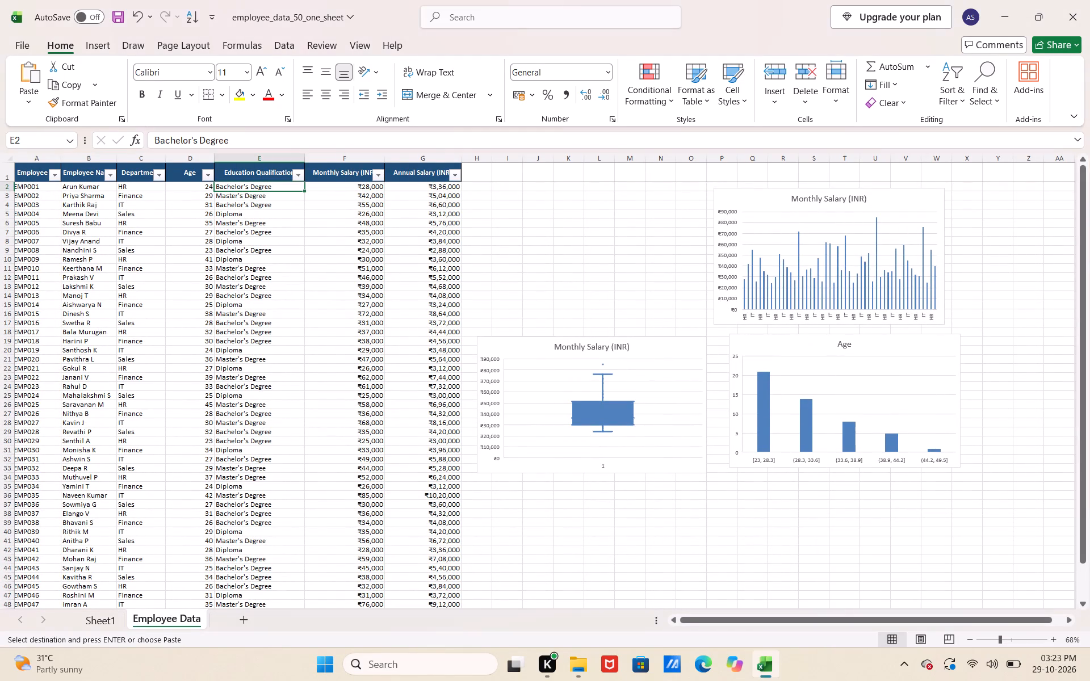
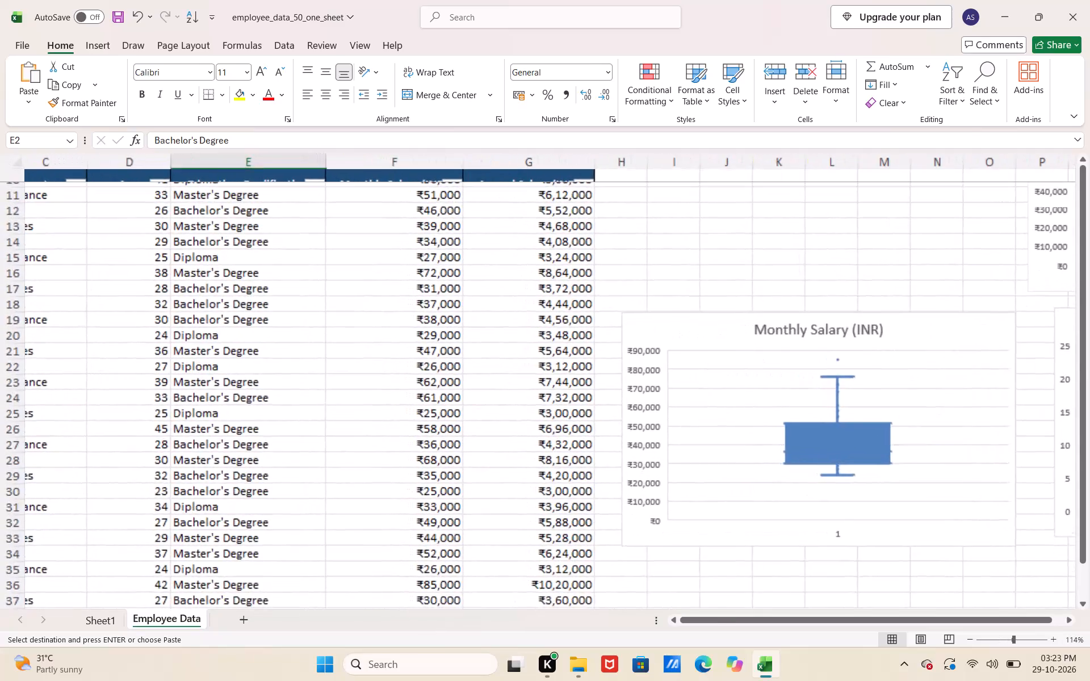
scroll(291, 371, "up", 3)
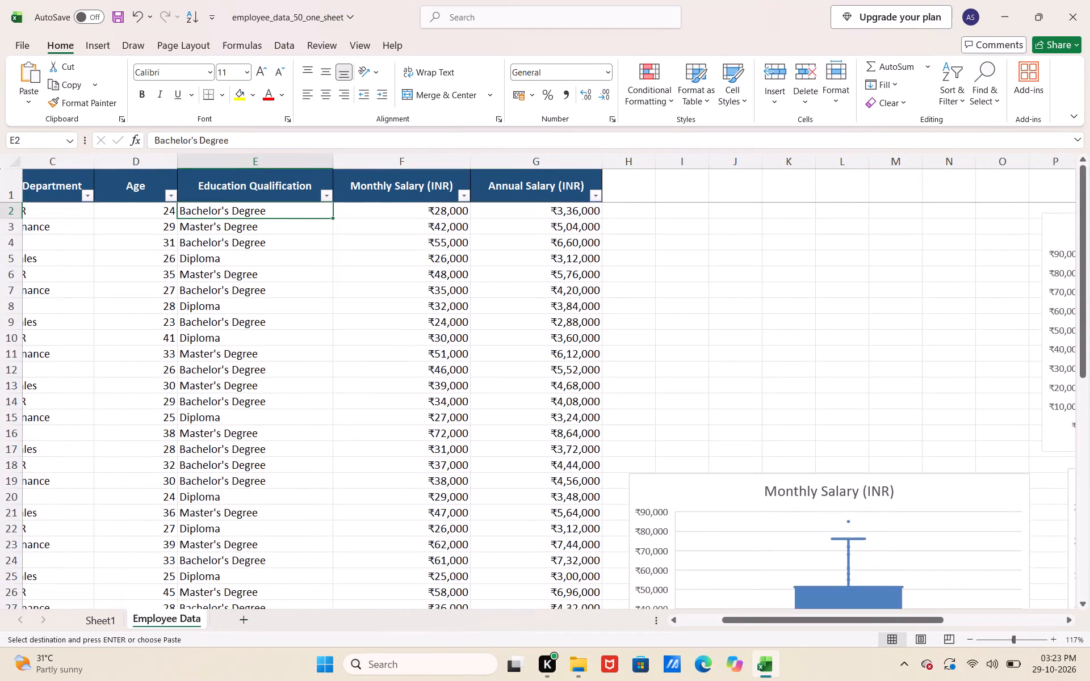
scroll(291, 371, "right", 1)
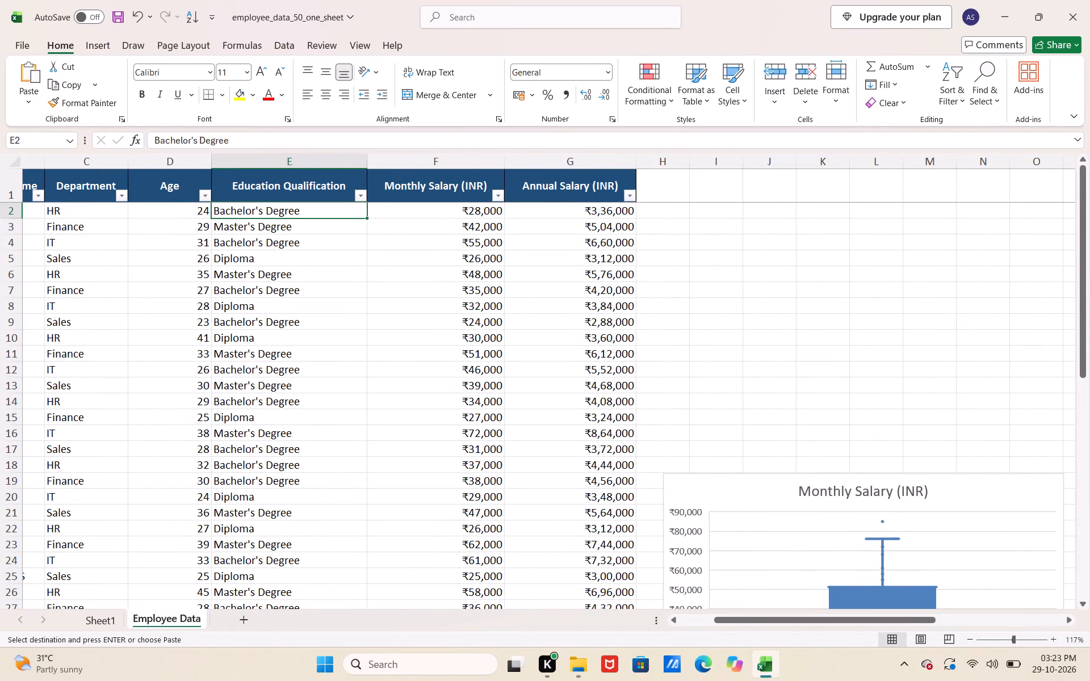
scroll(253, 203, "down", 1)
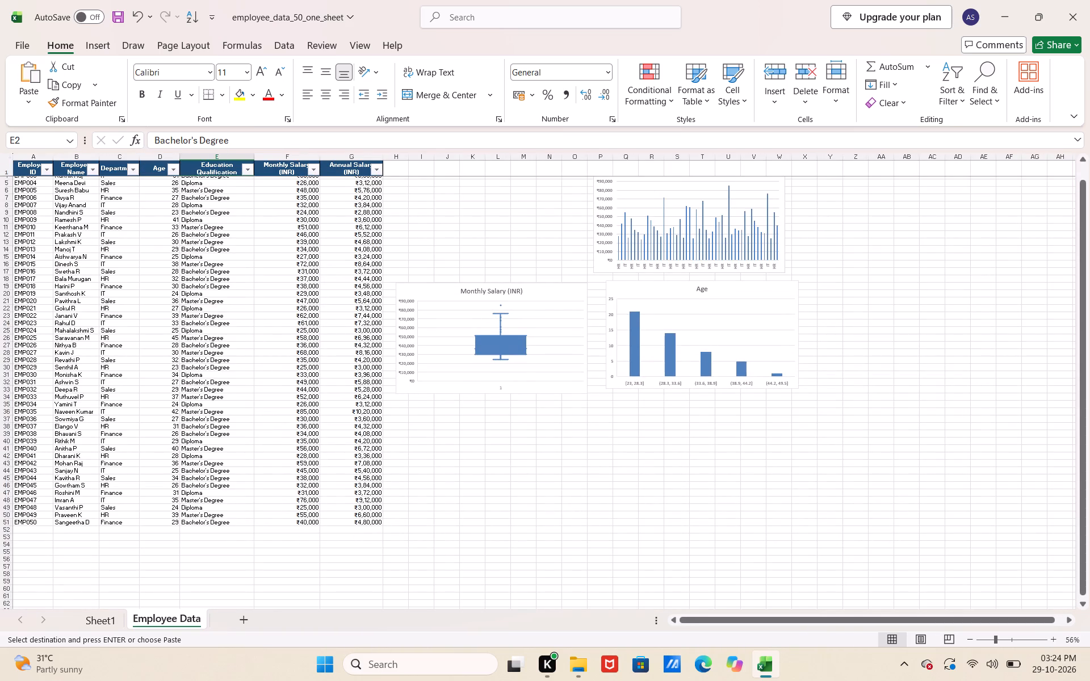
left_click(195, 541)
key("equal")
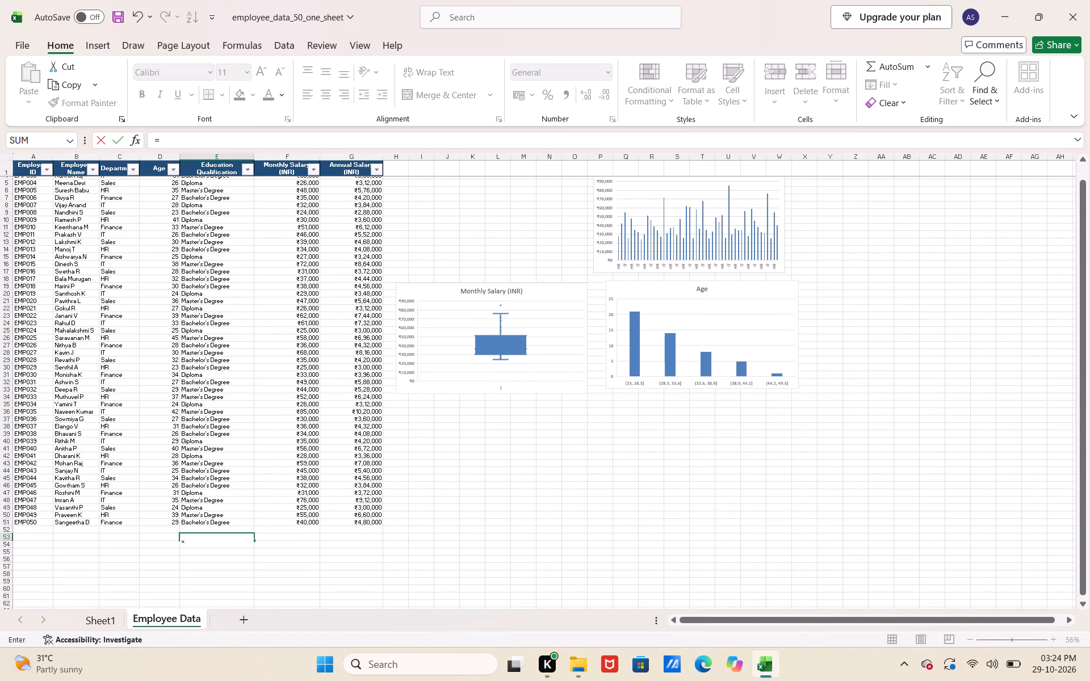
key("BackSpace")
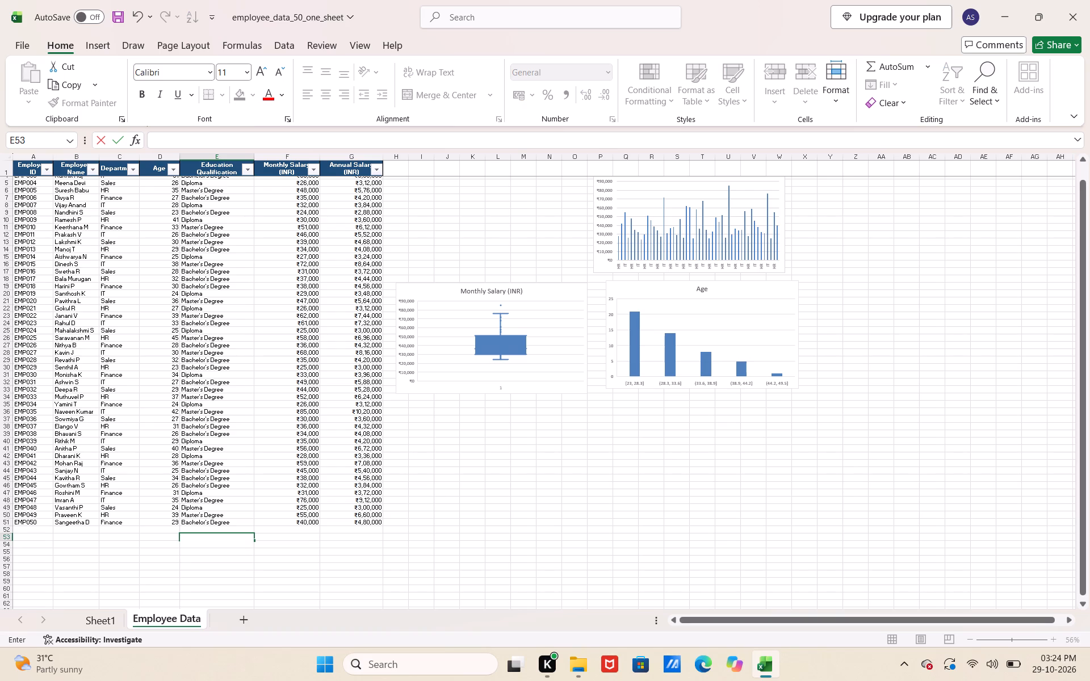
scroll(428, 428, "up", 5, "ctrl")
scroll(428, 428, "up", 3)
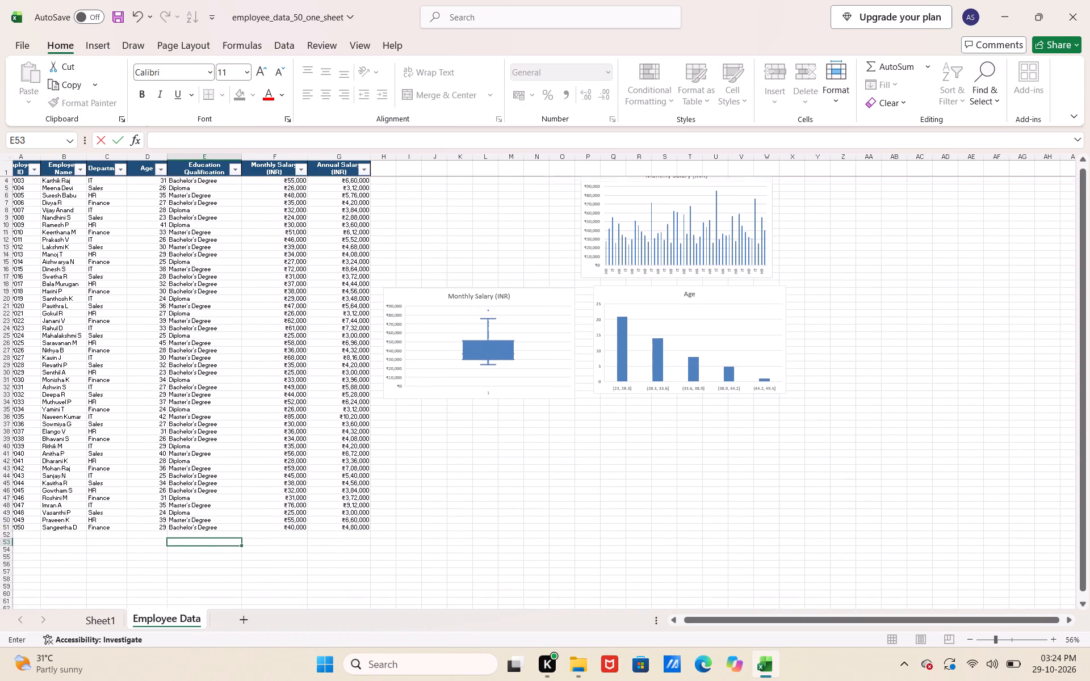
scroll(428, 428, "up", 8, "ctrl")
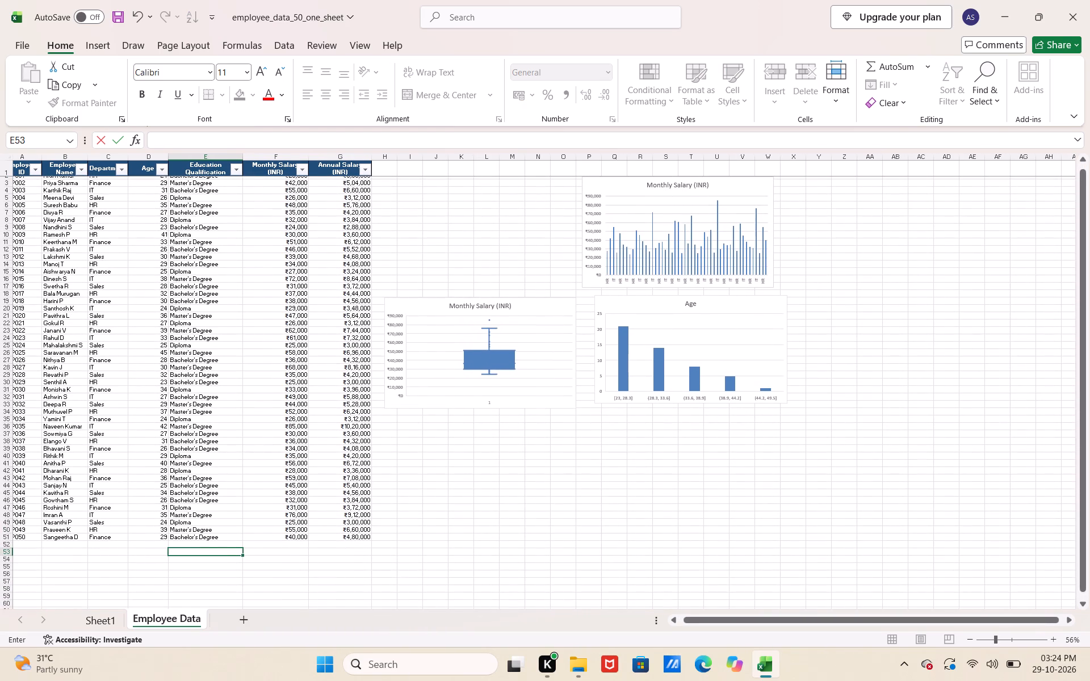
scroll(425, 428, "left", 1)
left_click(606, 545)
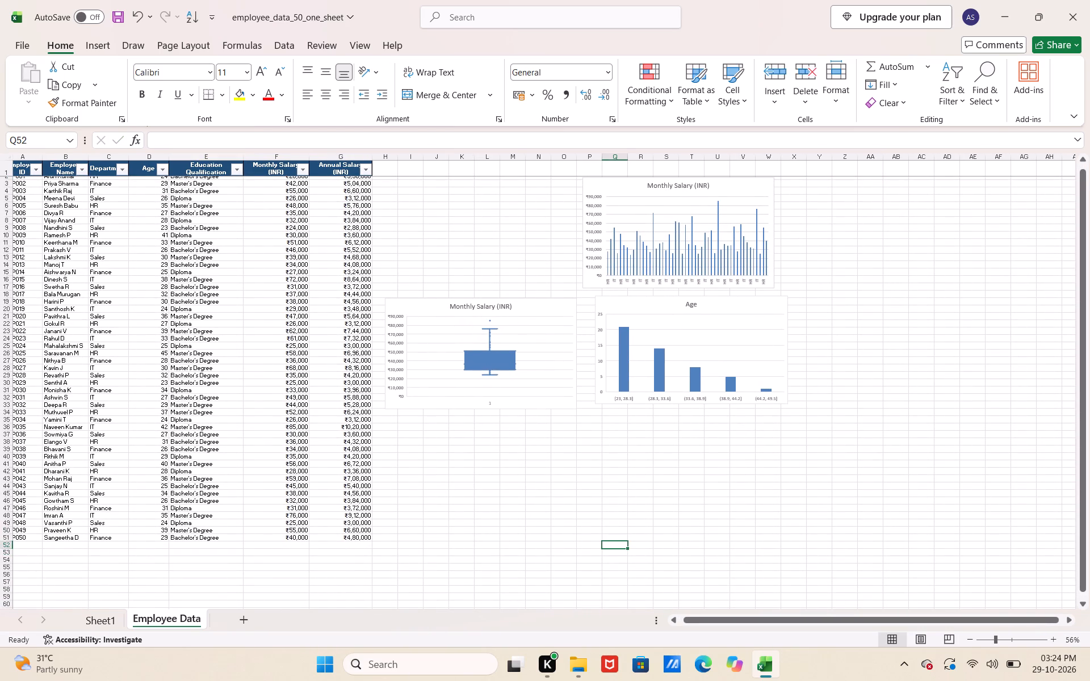
Start a COUNTIF formula in cell I37, below the Monthly Salary box-and-whisker chart.
left_click(426, 439)
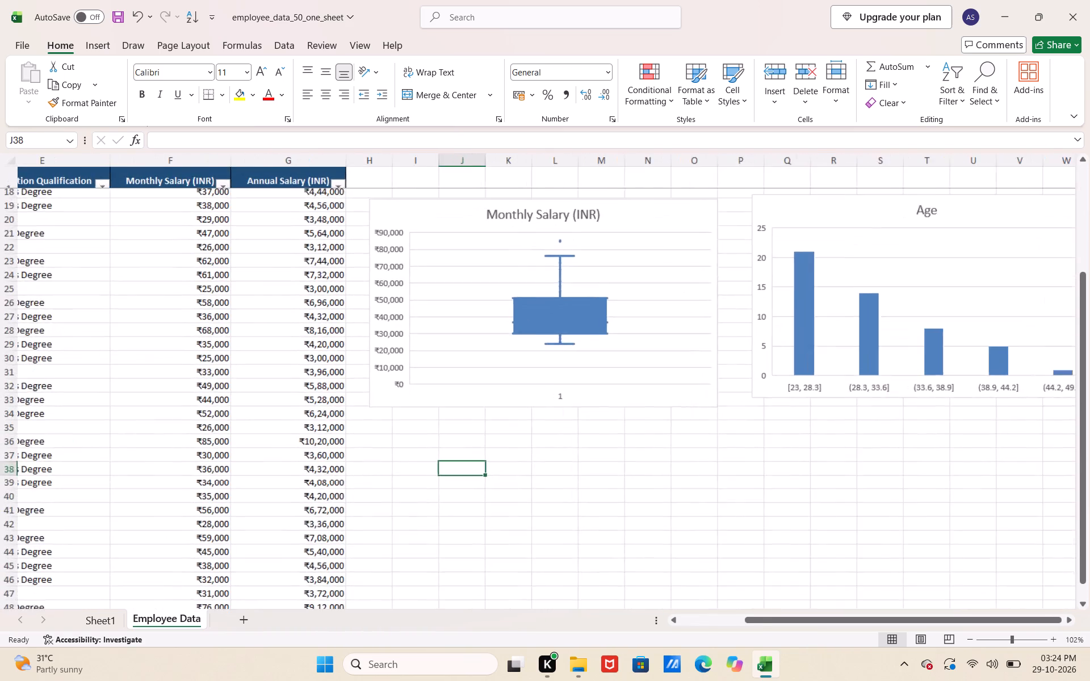
left_click(424, 471)
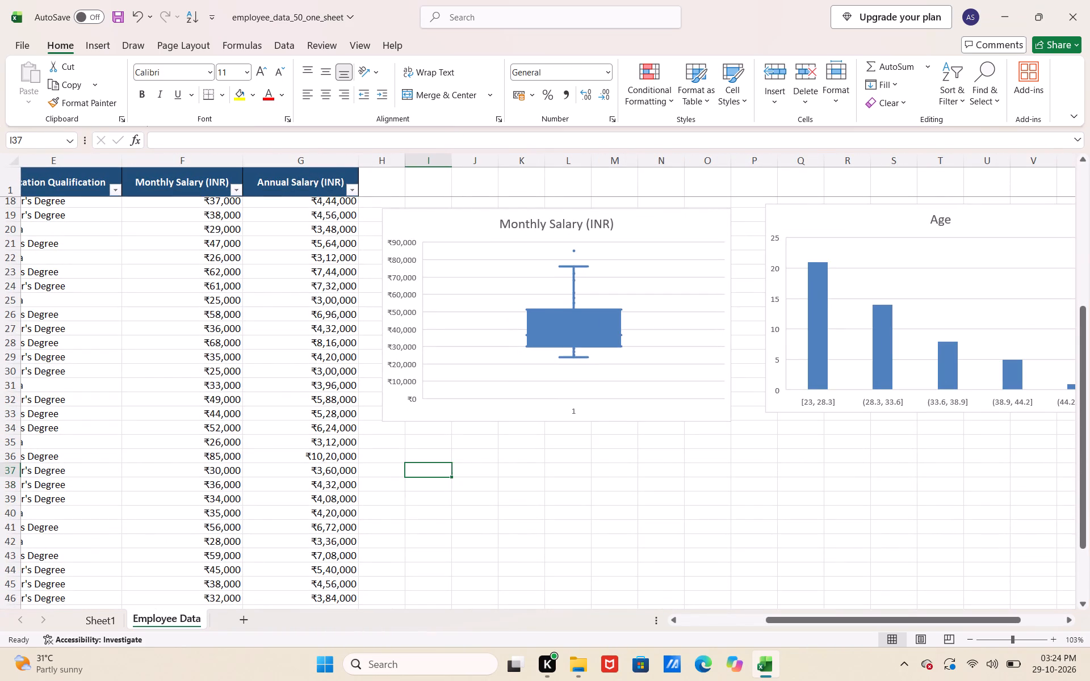
type("cou")
key("n")
key("BackSpace")
key("BackSpace")
key("BackSpace")
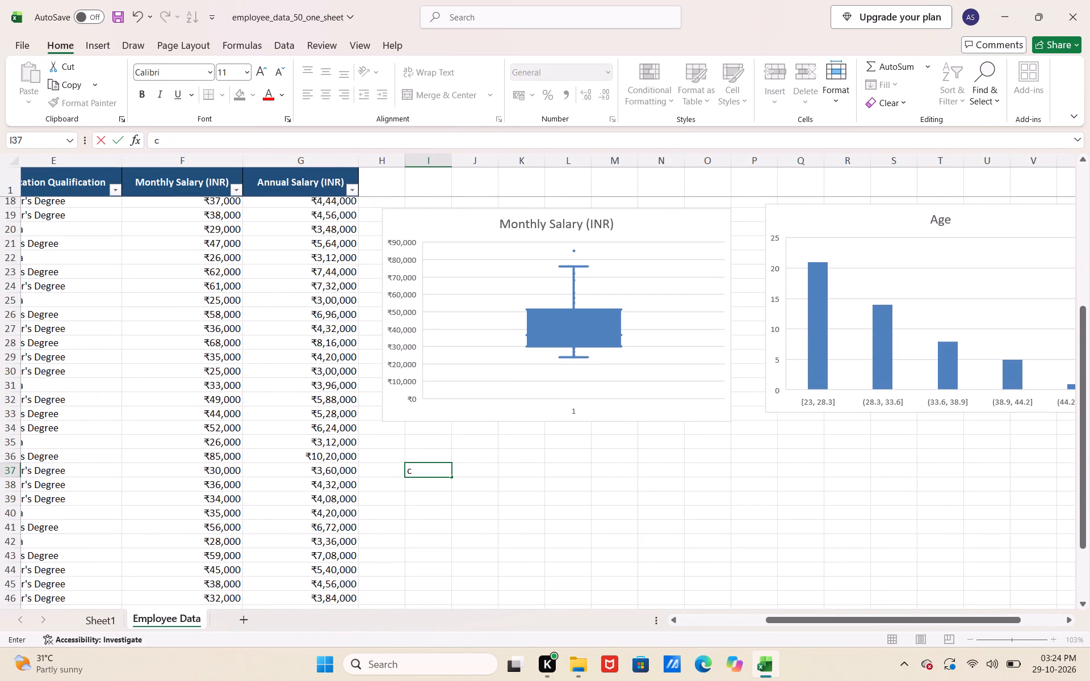
key("BackSpace")
key("equal")
type("count")
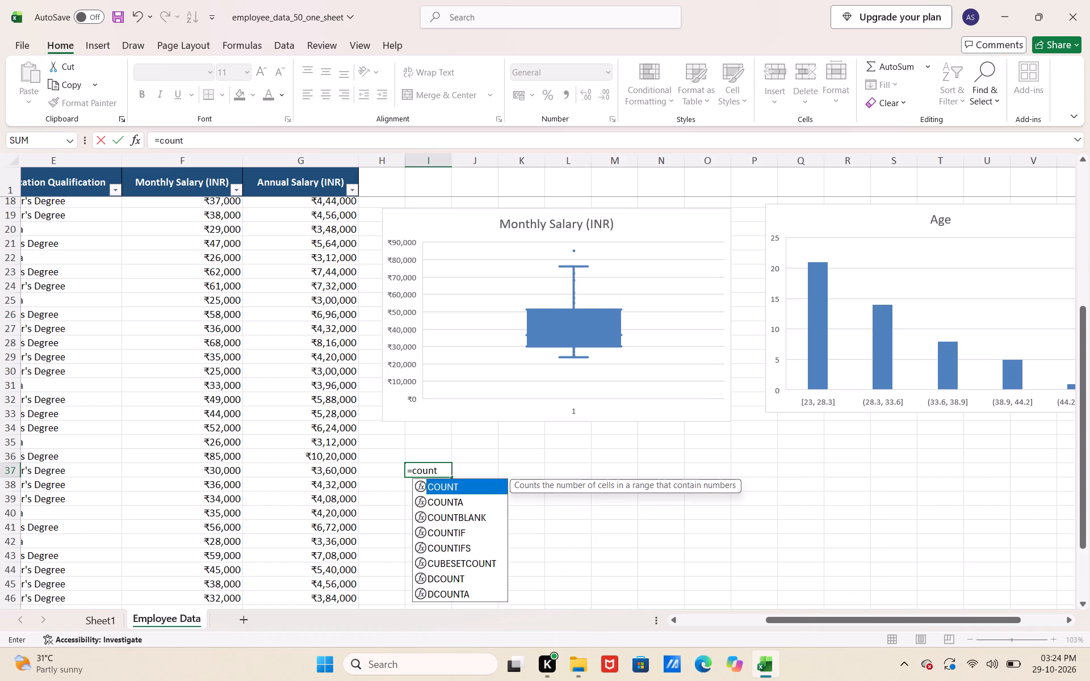
type("if")
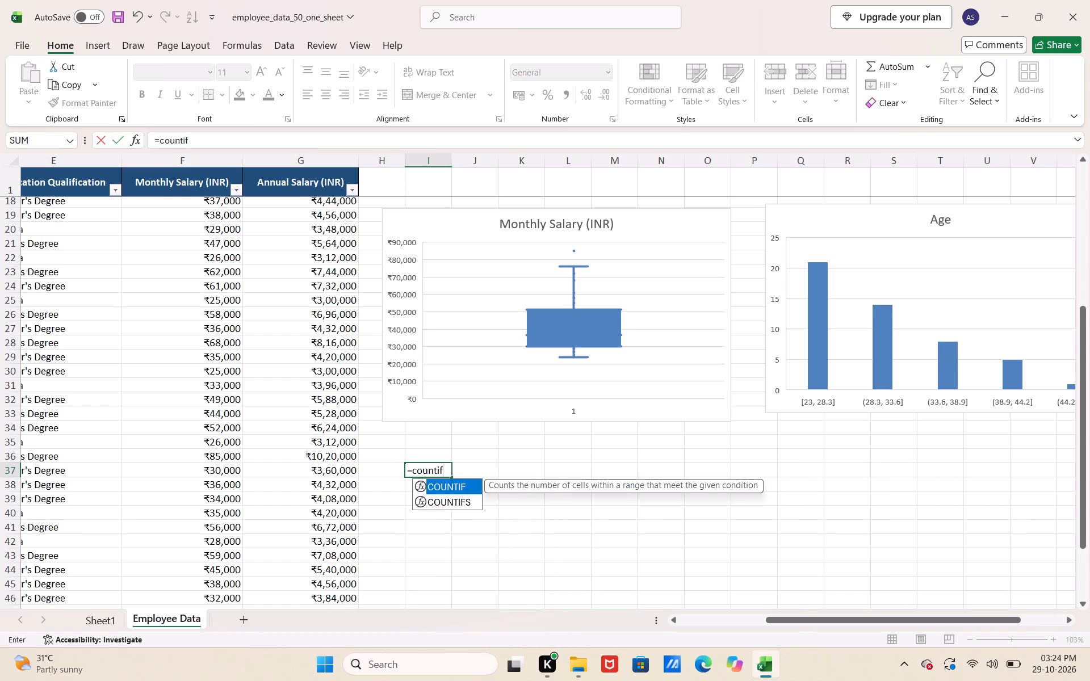
key("Tab")
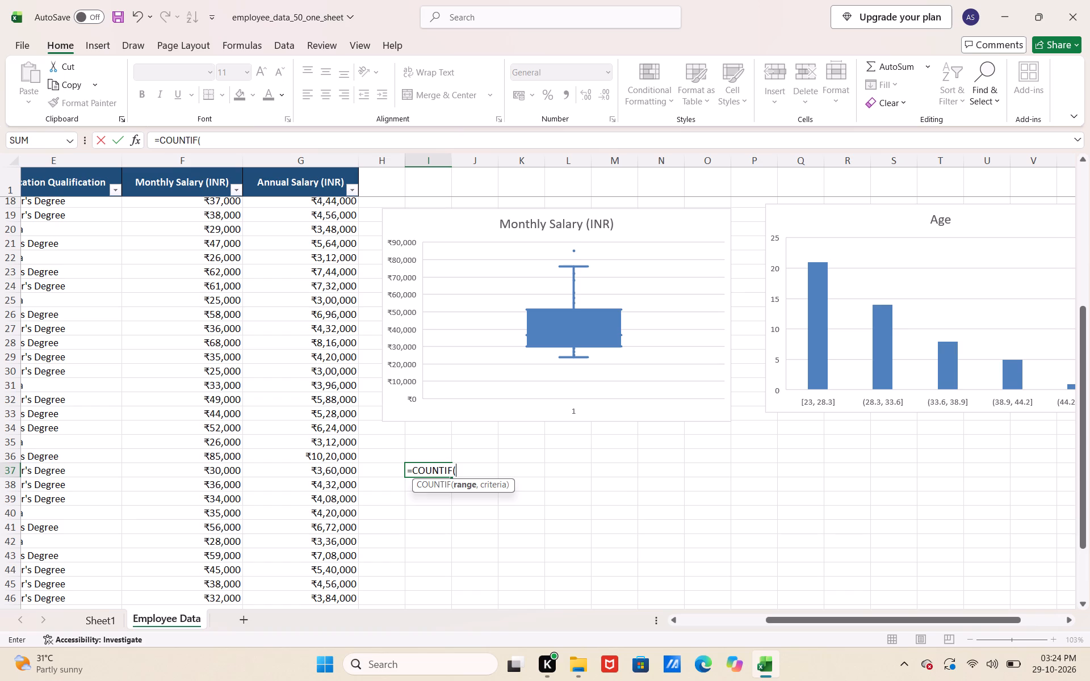
Set the COUNTIF range to the Department cells C8:C51.
scroll(236, 320, "up", 1)
scroll(236, 320, "down", 1, "ctrl")
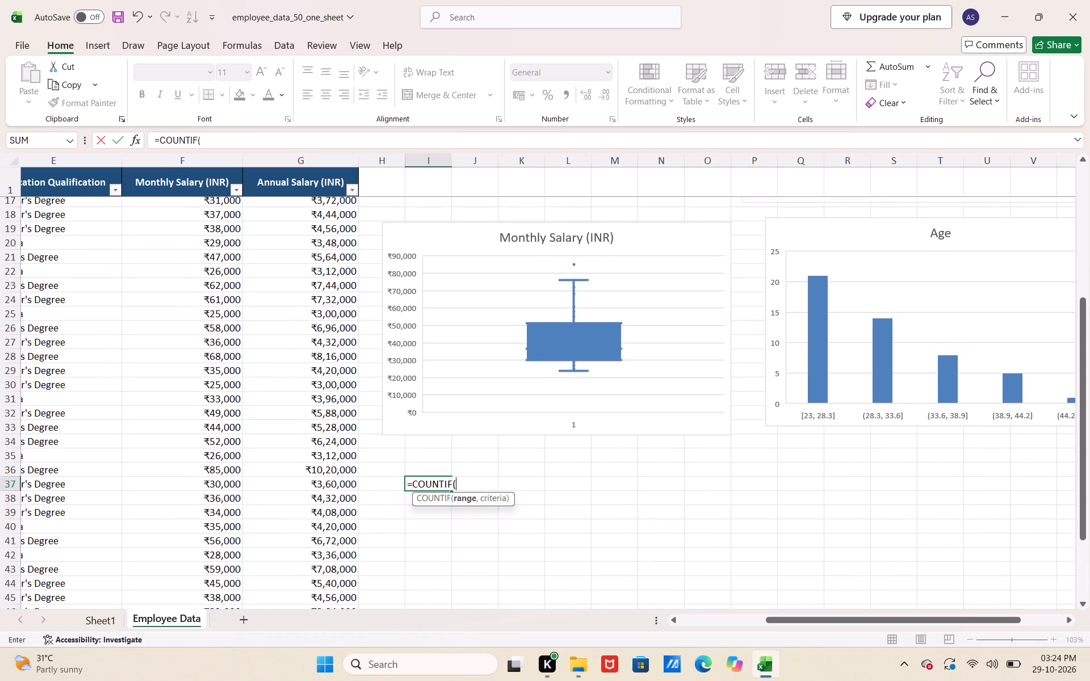
scroll(56, 257, "right", 1)
scroll(56, 257, "up", 1)
scroll(56, 257, "right", 4)
scroll(132, 264, "right", 2)
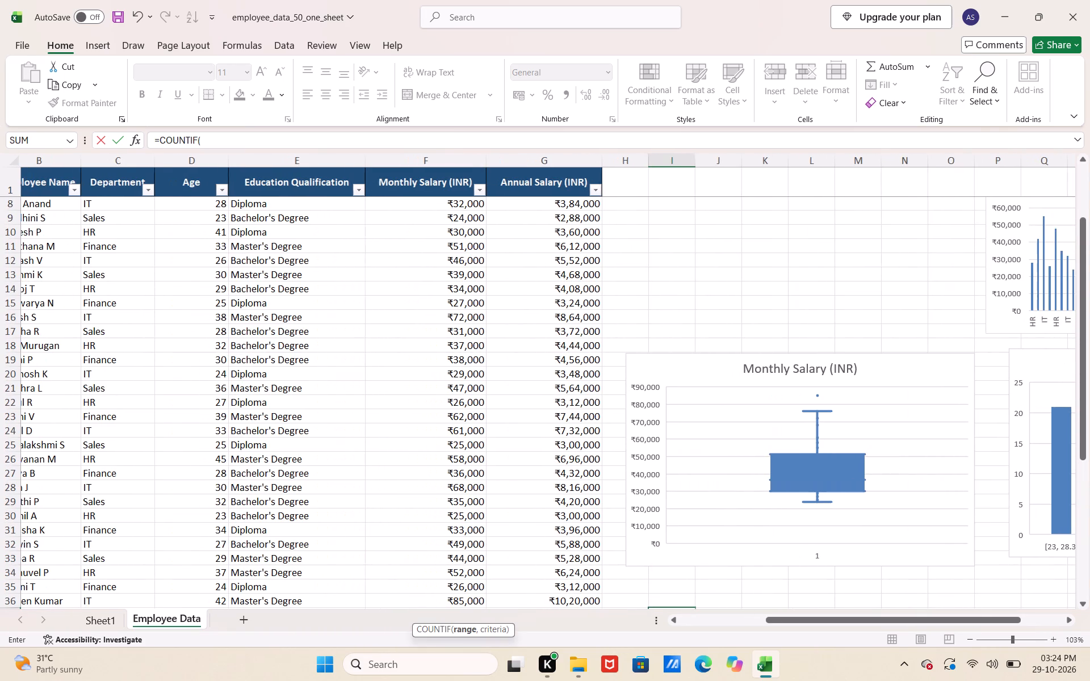
scroll(132, 264, "right", 2)
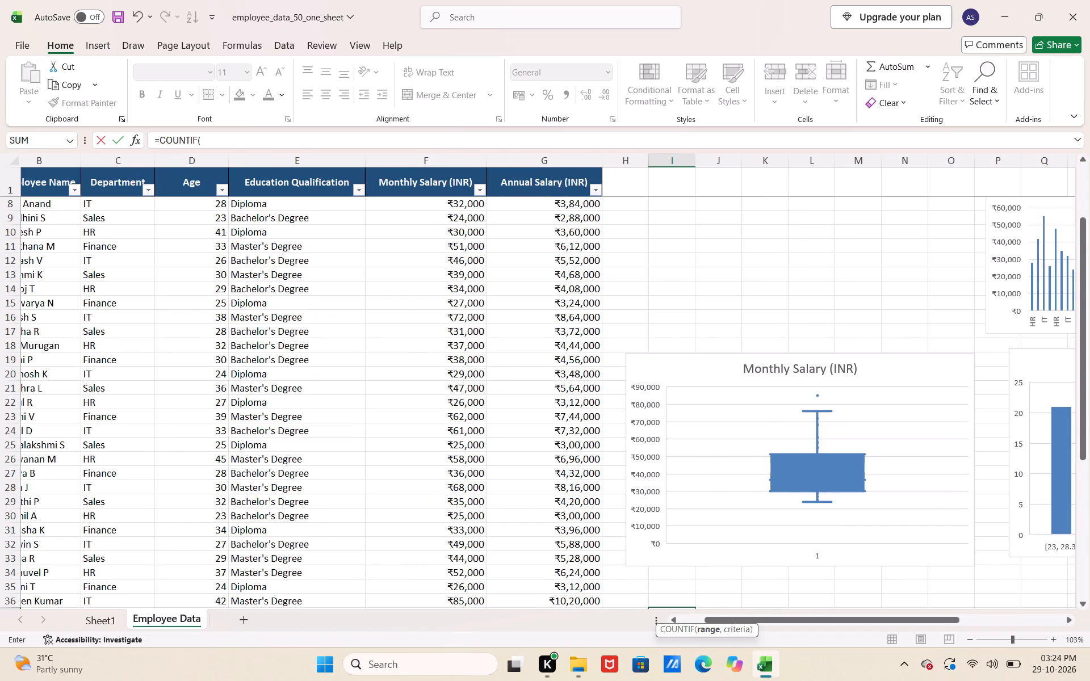
scroll(266, 203, "right", 1)
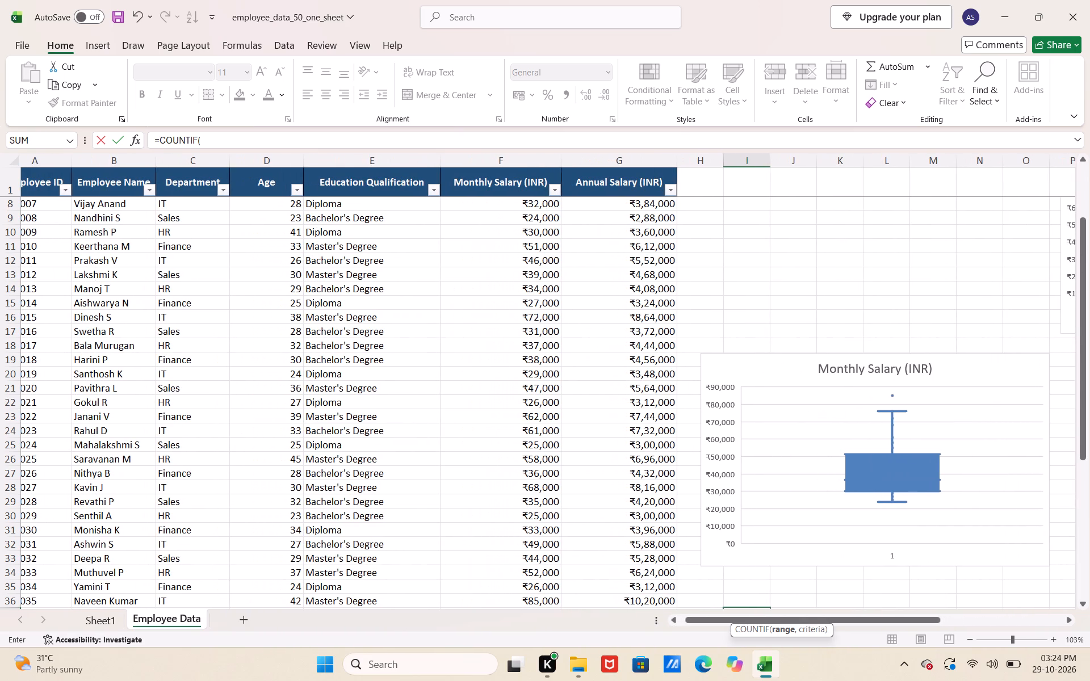
left_click_drag(183, 206, 173, 271)
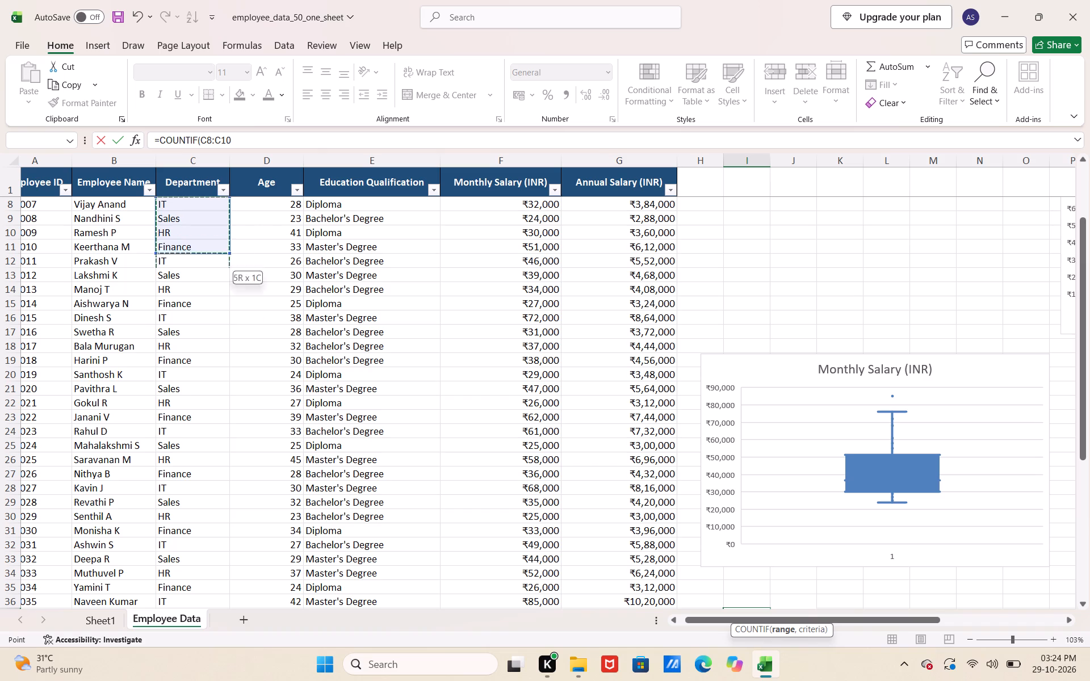
left_click_drag(173, 271, 187, 680)
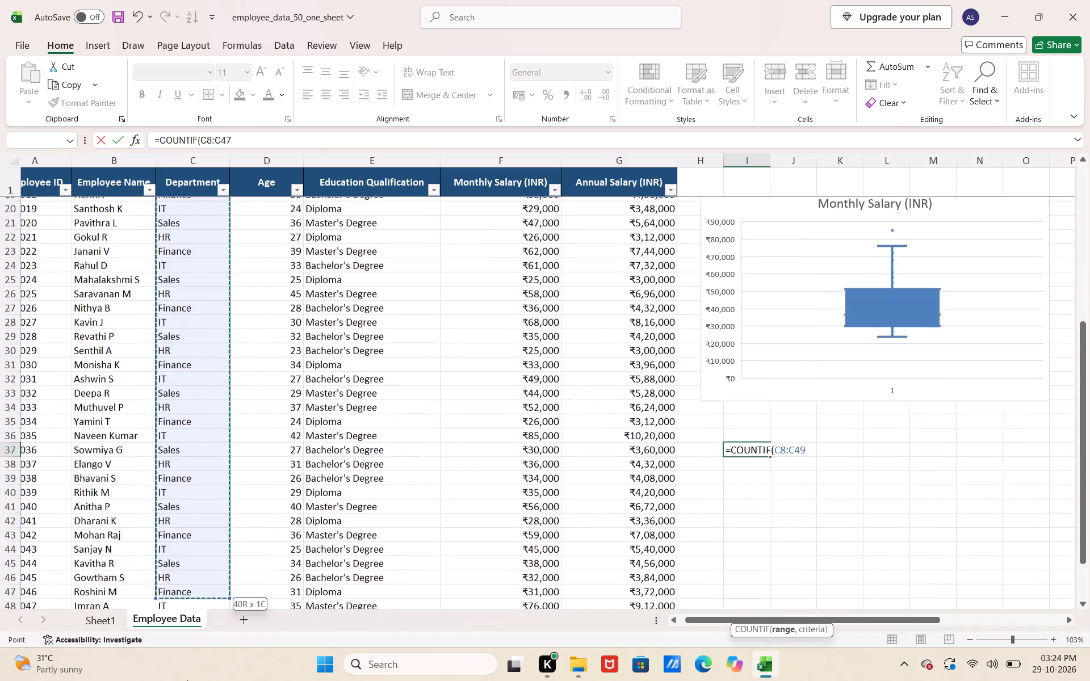
left_click_drag(187, 680, 196, 257)
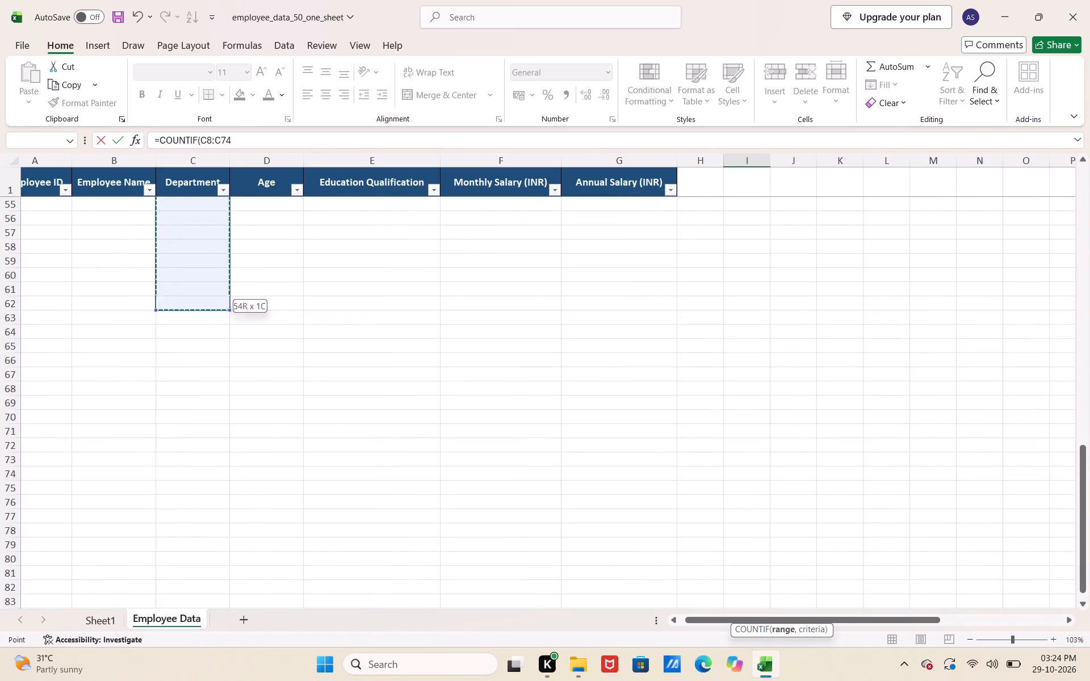
left_click_drag(196, 257, 177, 228)
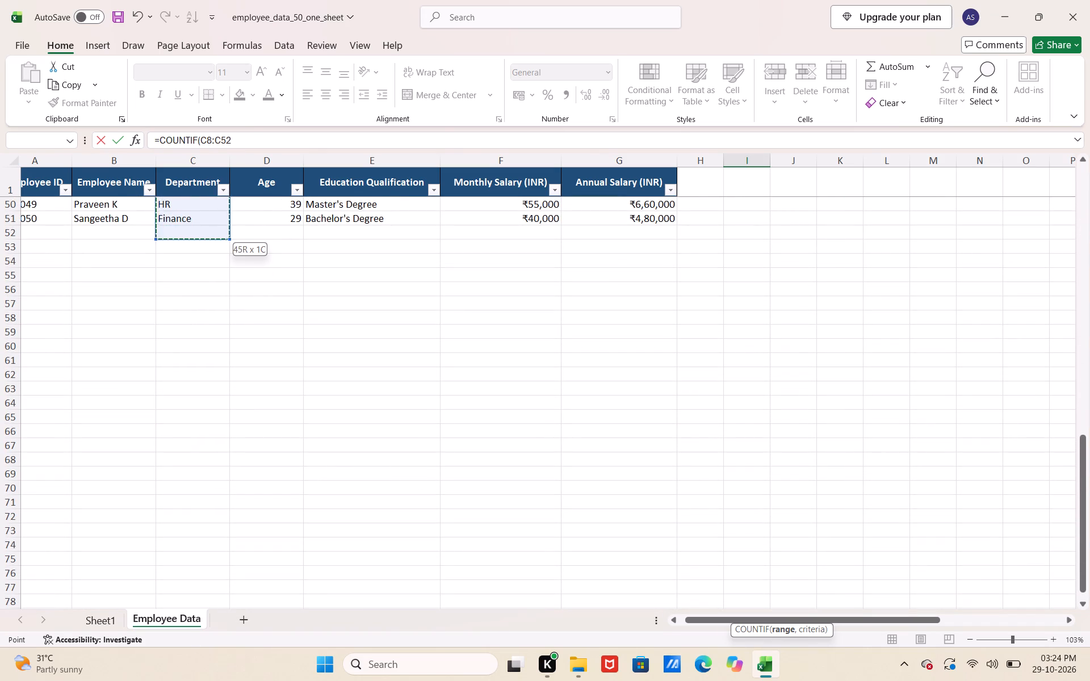
left_click_drag(177, 228, 176, 220)
scroll(534, 293, "up", 2)
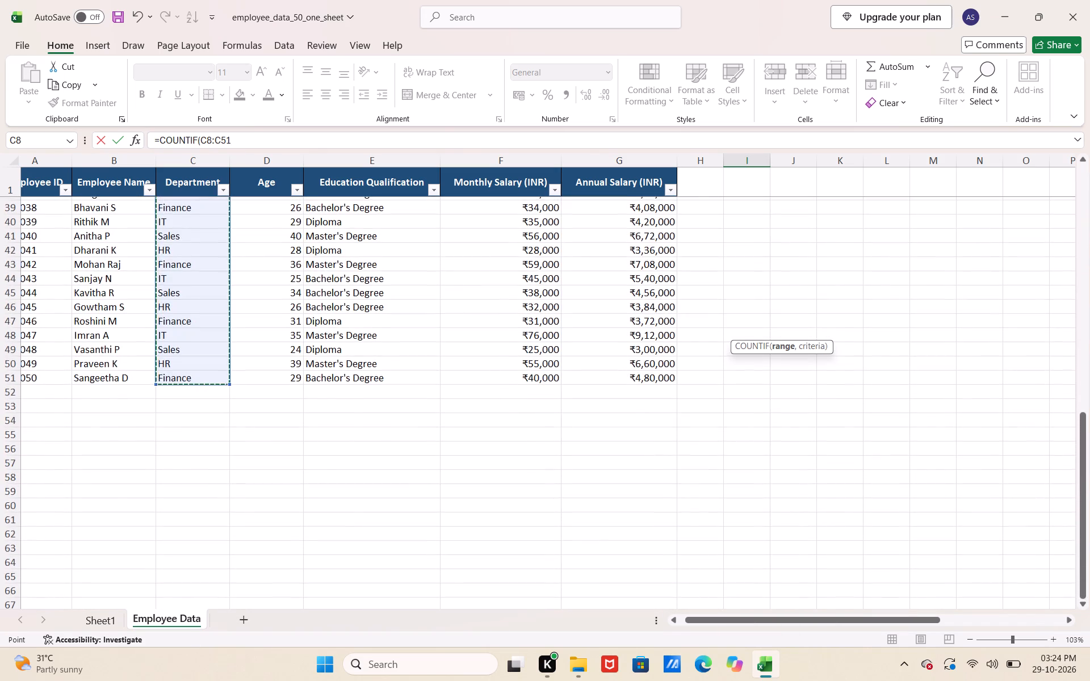
scroll(534, 293, "up", 2)
scroll(534, 293, "left", 2)
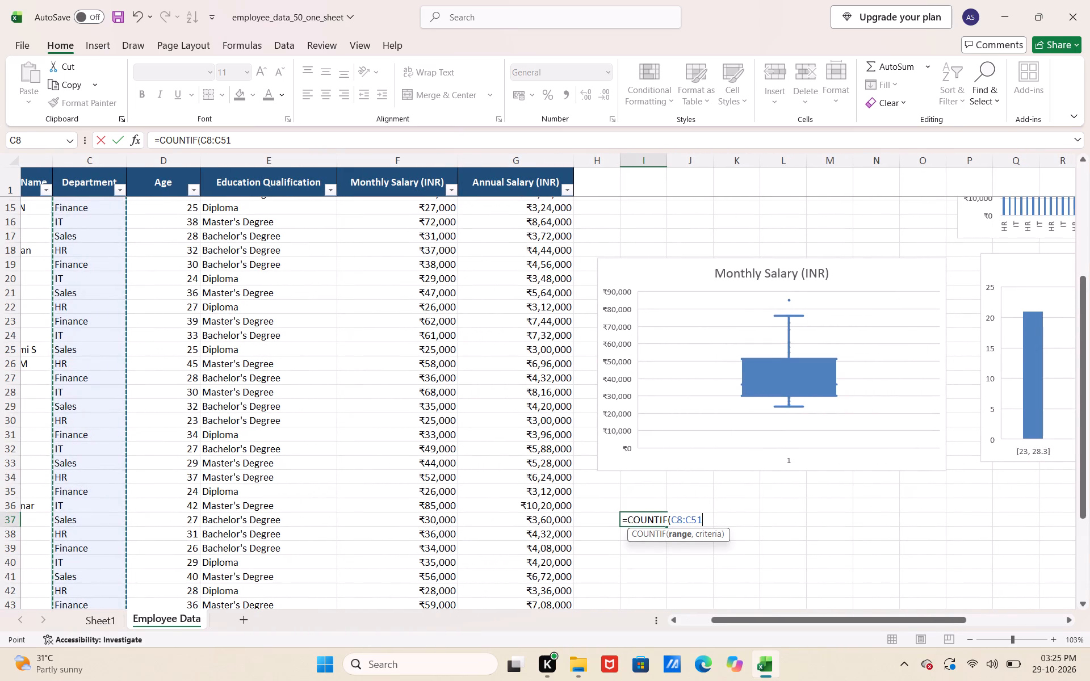
Add the text "hR" as the criterion of the COUNTIF formula in I37.
key("comma")
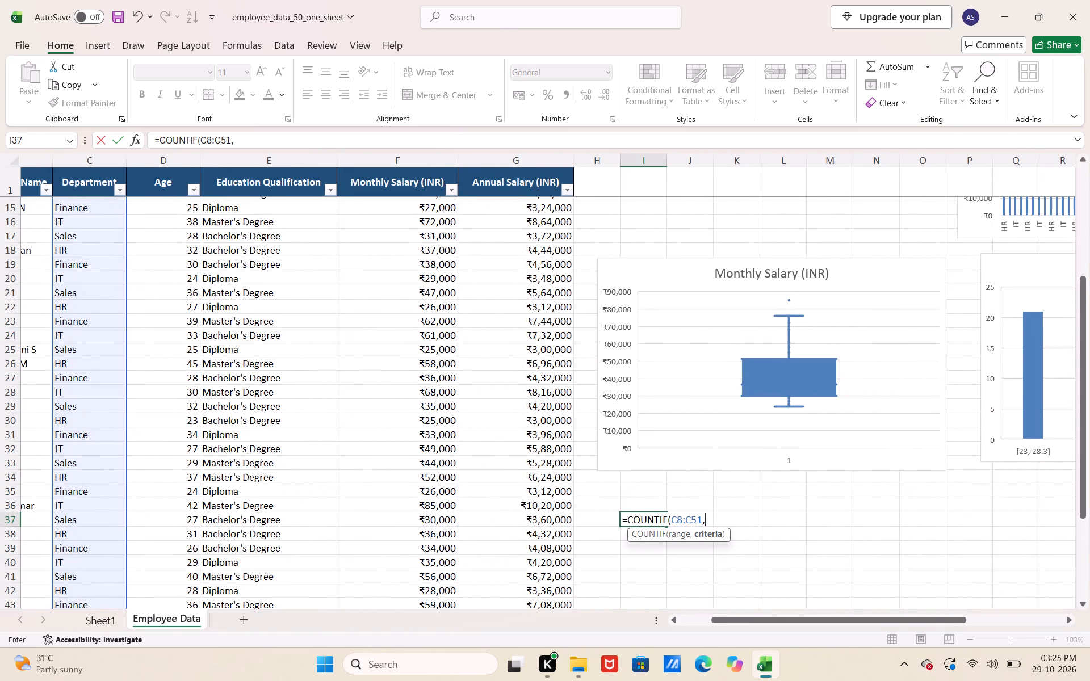
key("shift+quotedbl")
type("hr")
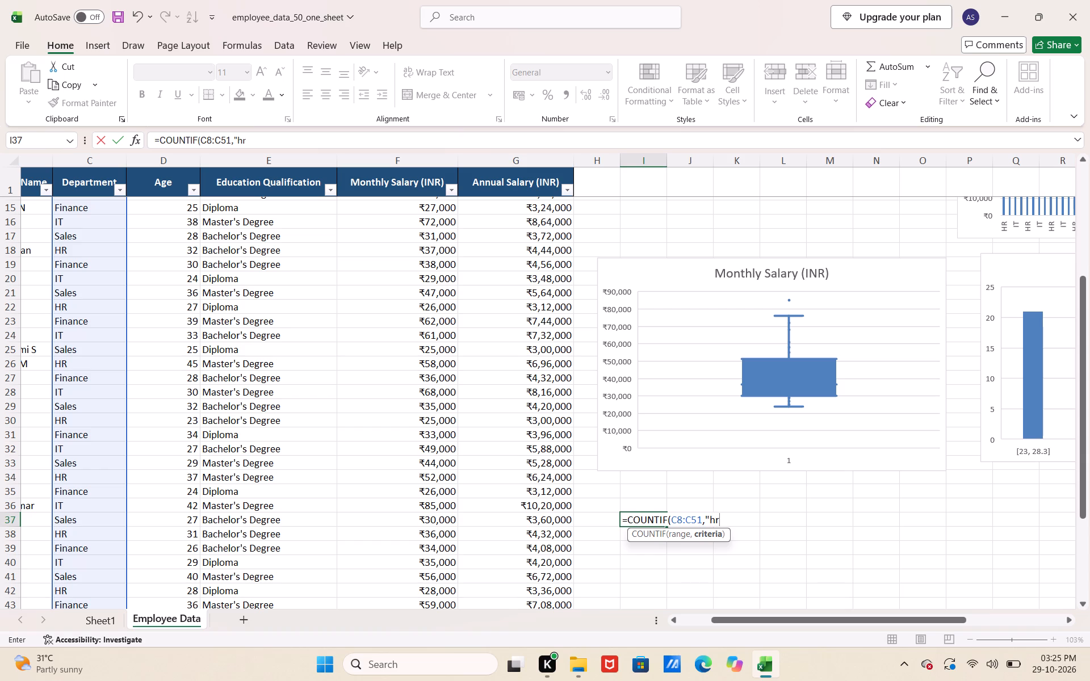
key("BackSpace")
key("shift+r")
key("shift+quotedbl")
Change the function in the I37 formula from COUNTIF to COUNTIFS, keeping its range and criterion, and return to the end of the formula.
left_click(667, 523)
key("s")
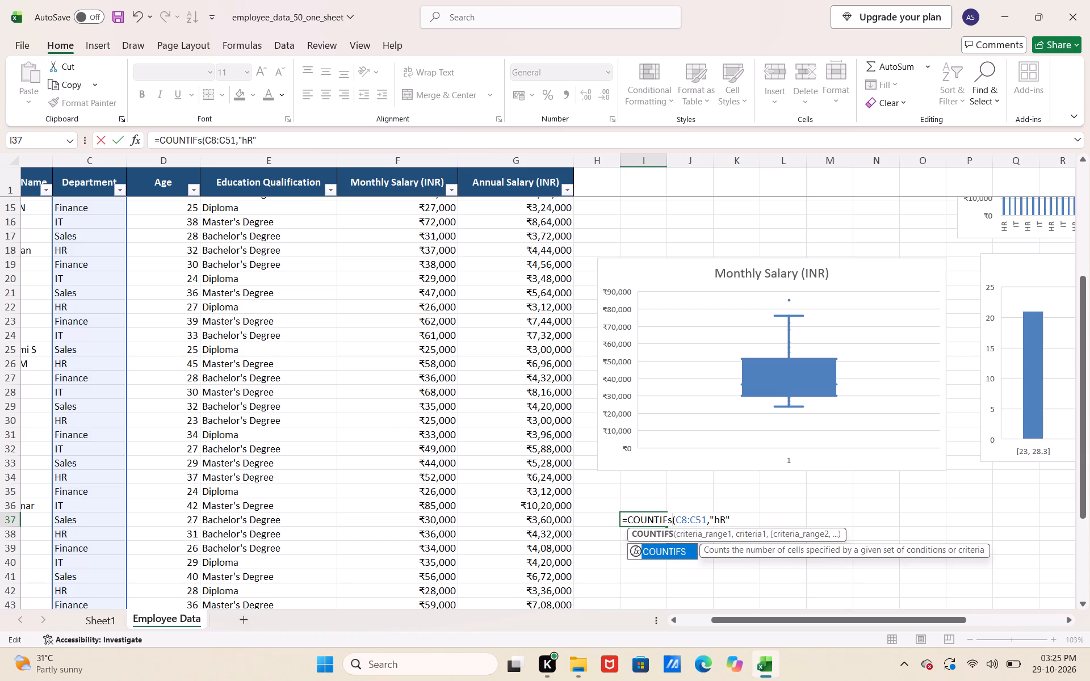
left_click(680, 554)
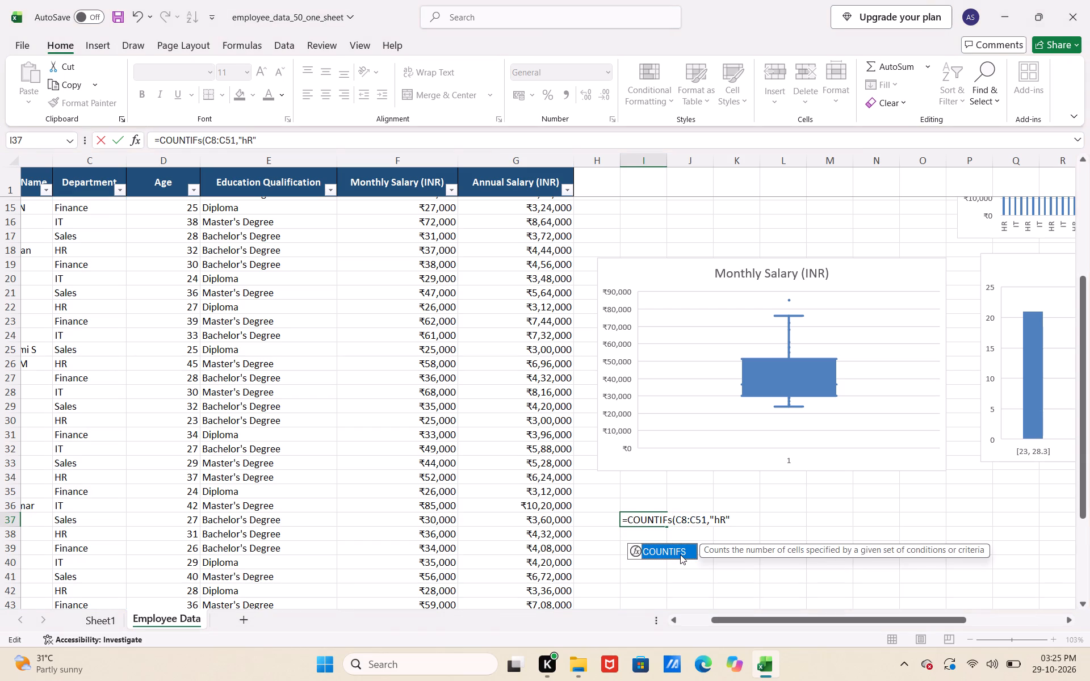
left_click(680, 554)
key("Tab")
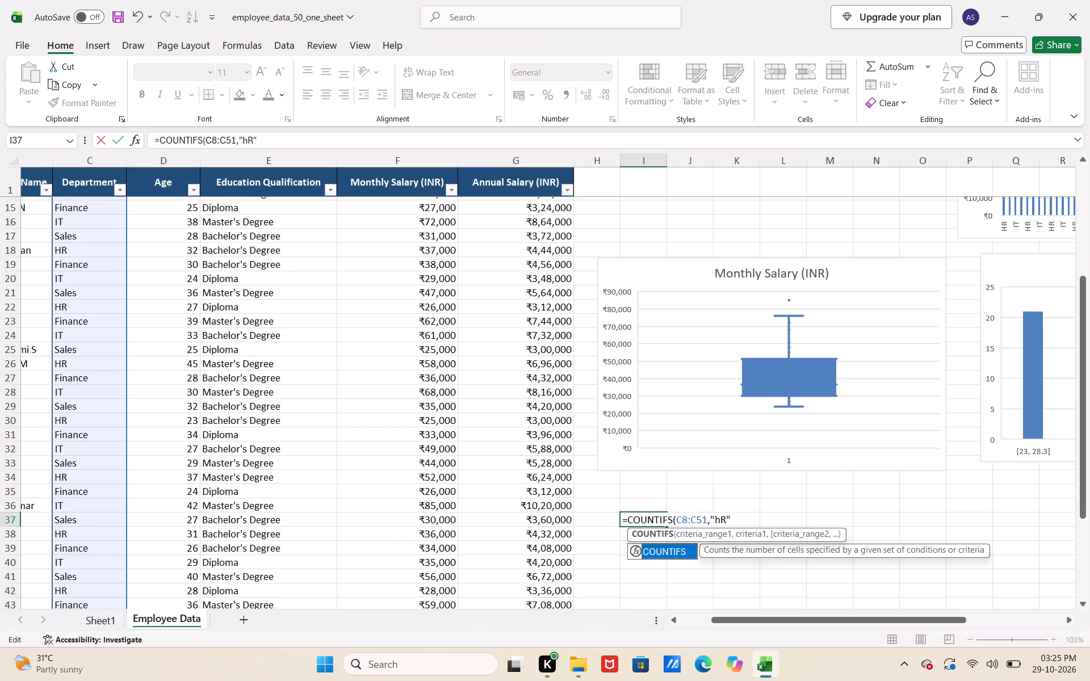
left_click(744, 519)
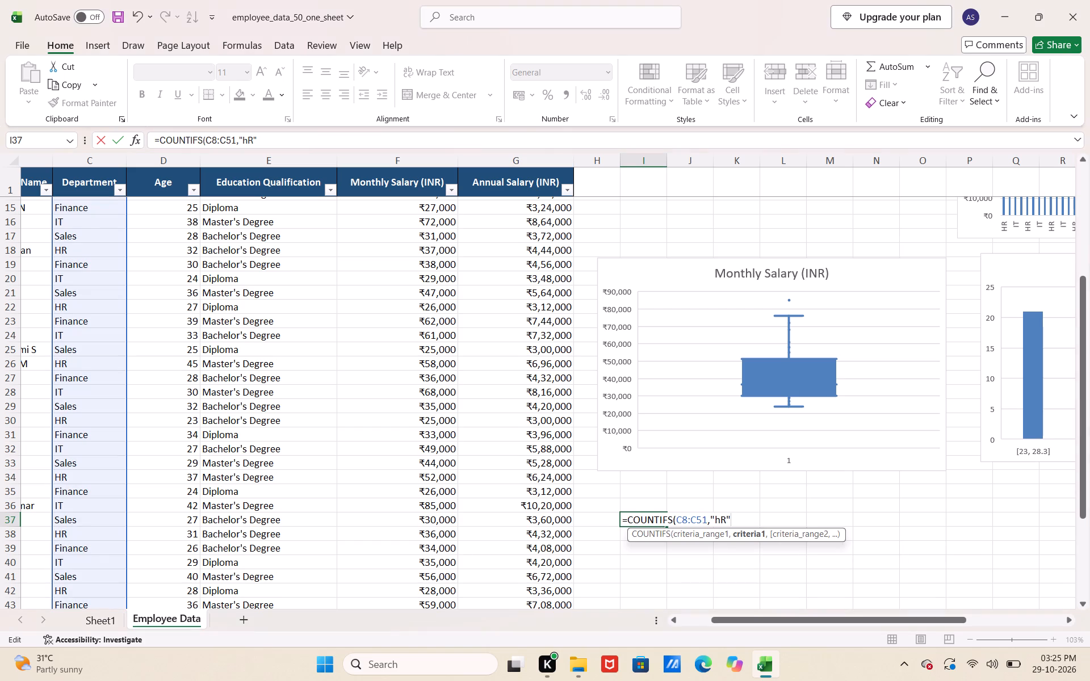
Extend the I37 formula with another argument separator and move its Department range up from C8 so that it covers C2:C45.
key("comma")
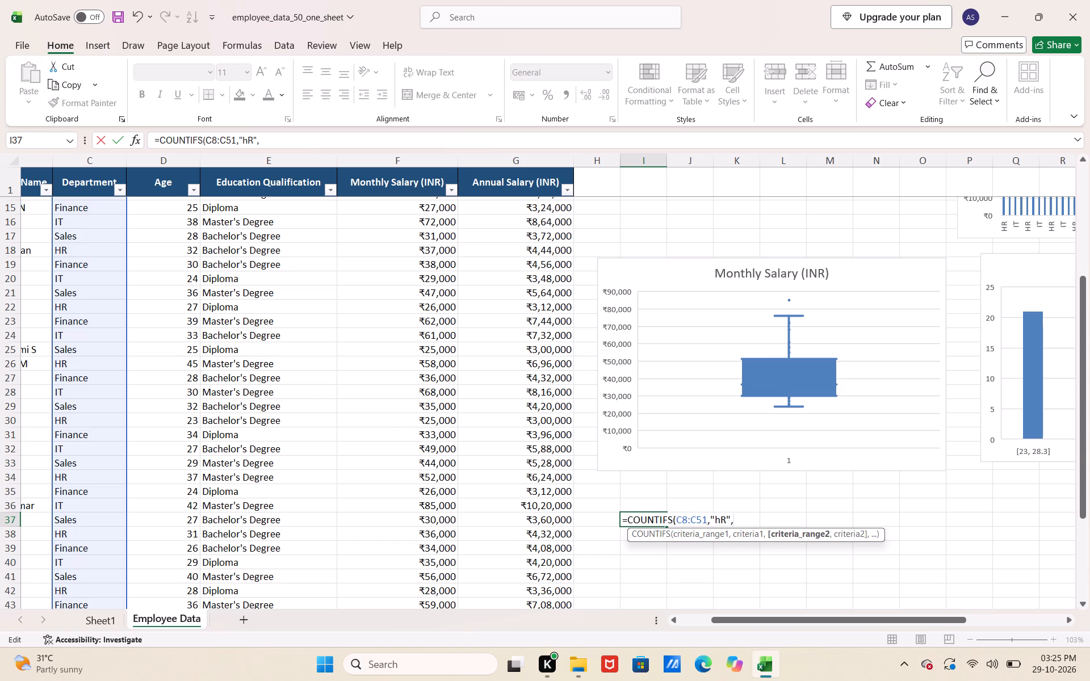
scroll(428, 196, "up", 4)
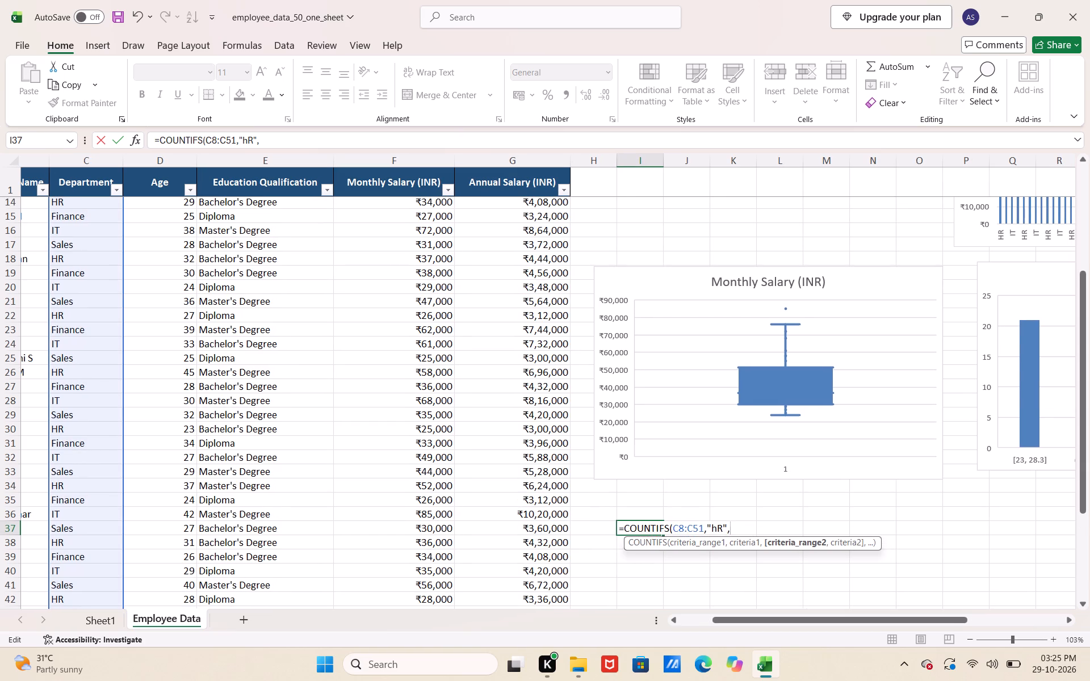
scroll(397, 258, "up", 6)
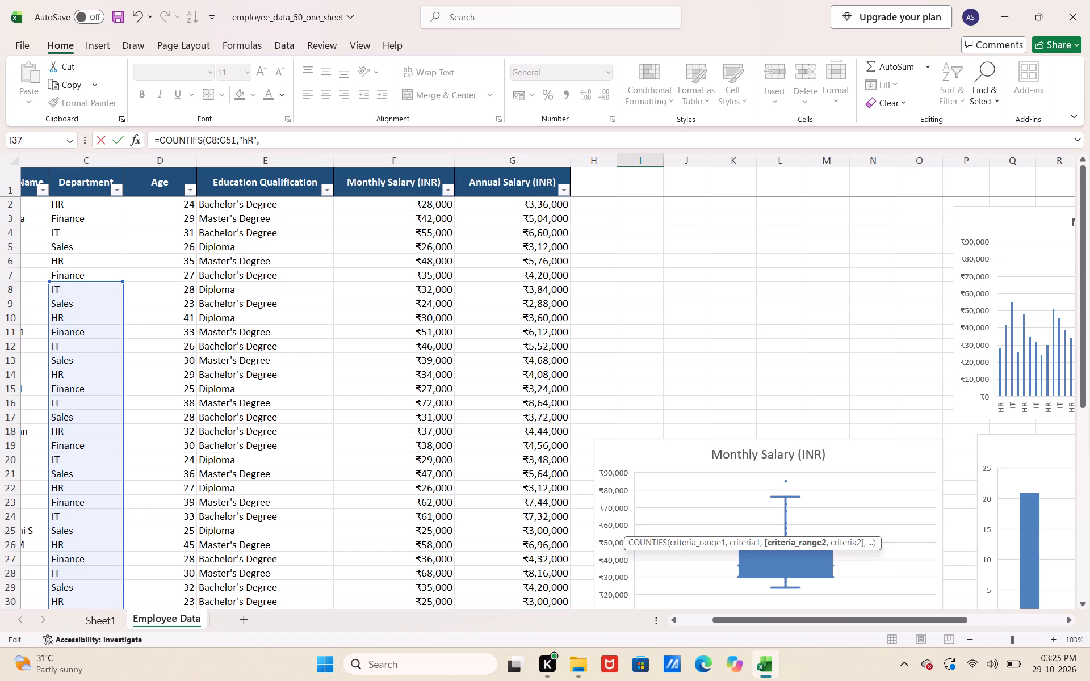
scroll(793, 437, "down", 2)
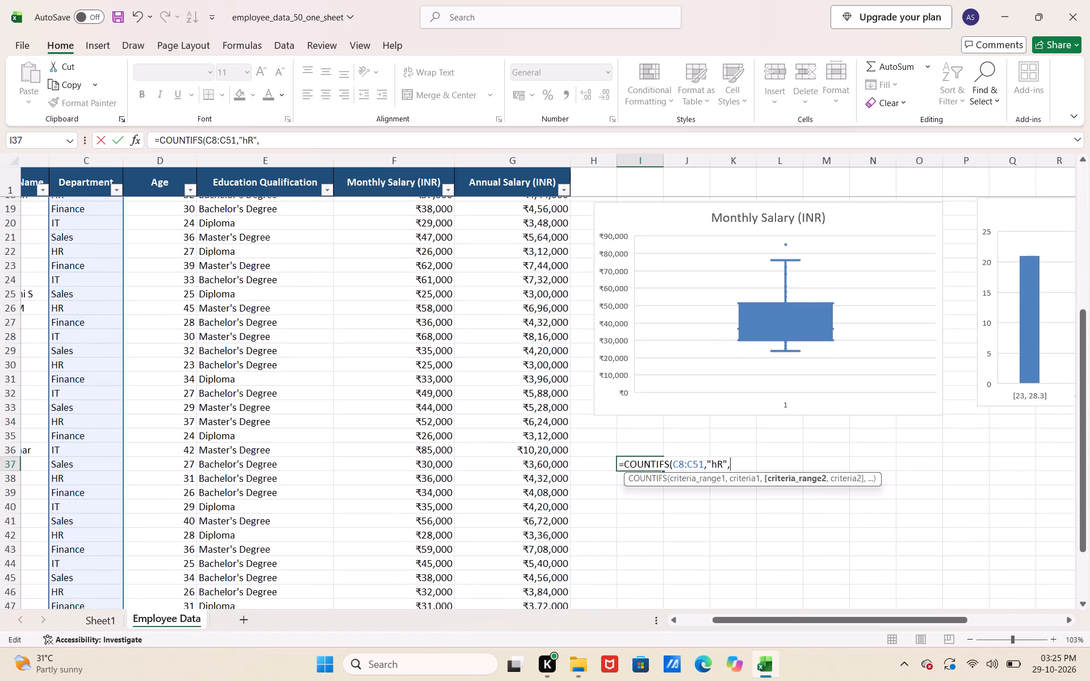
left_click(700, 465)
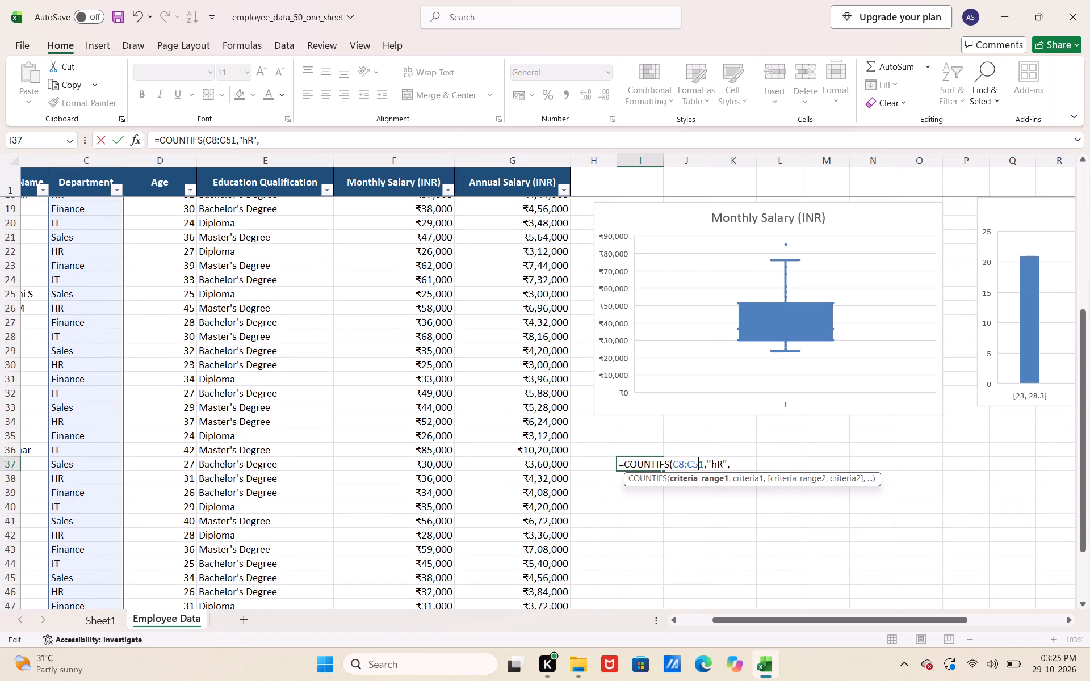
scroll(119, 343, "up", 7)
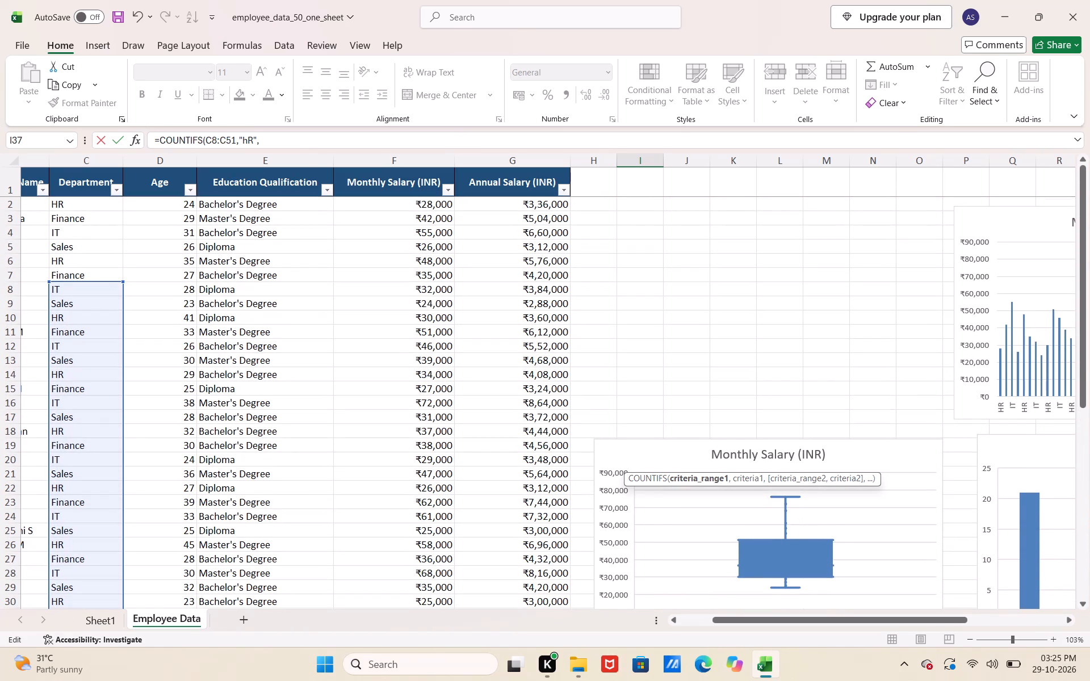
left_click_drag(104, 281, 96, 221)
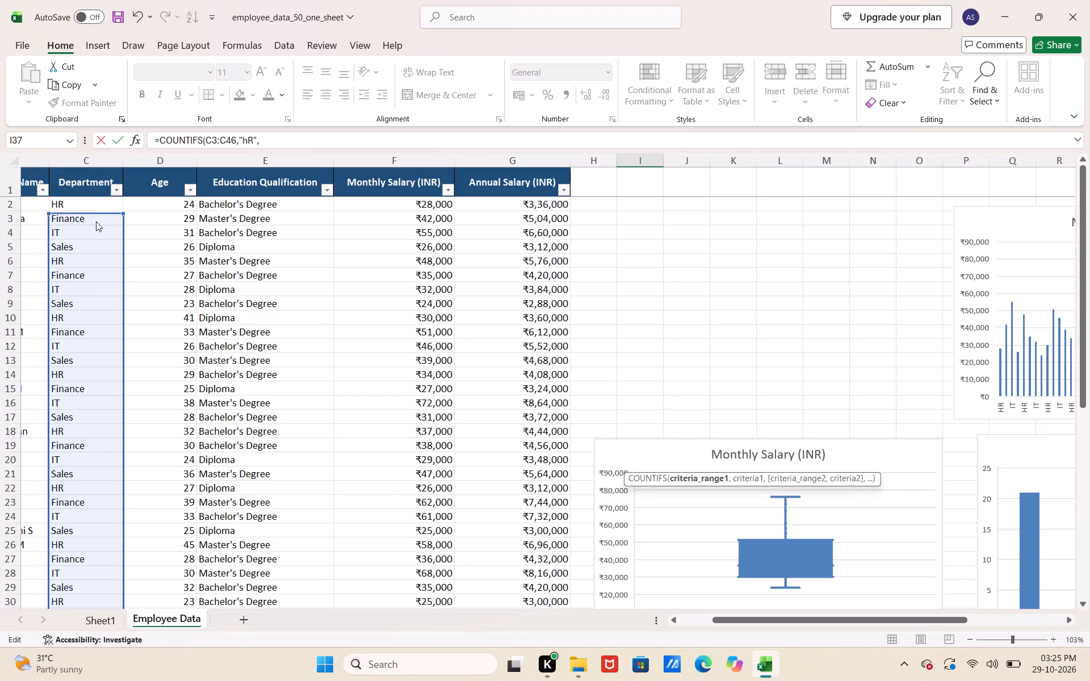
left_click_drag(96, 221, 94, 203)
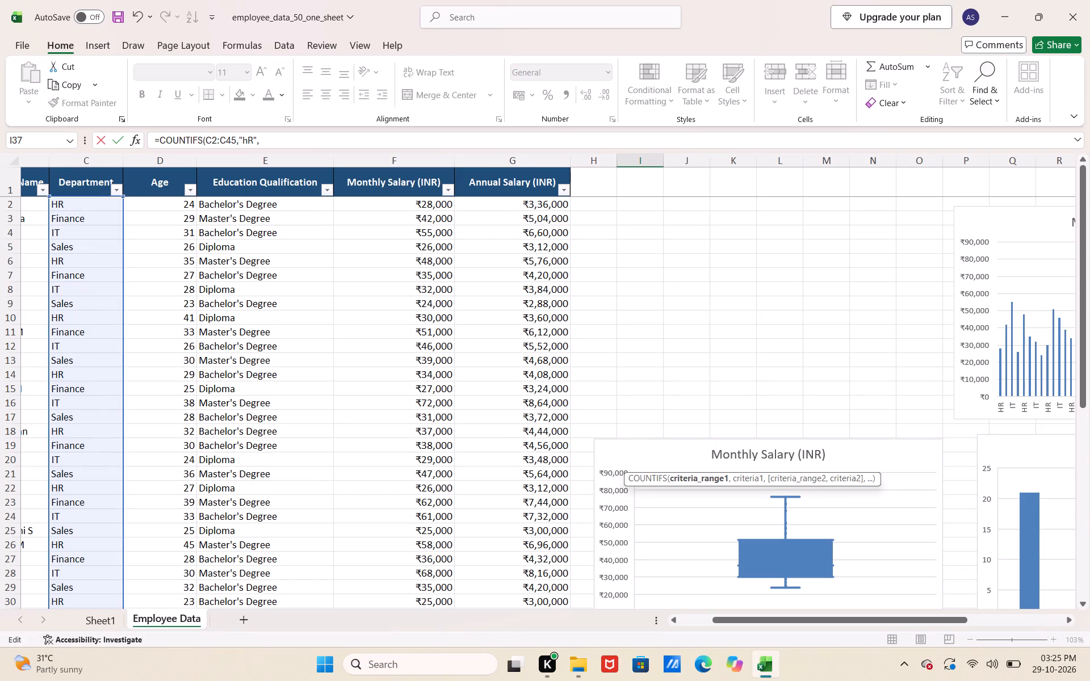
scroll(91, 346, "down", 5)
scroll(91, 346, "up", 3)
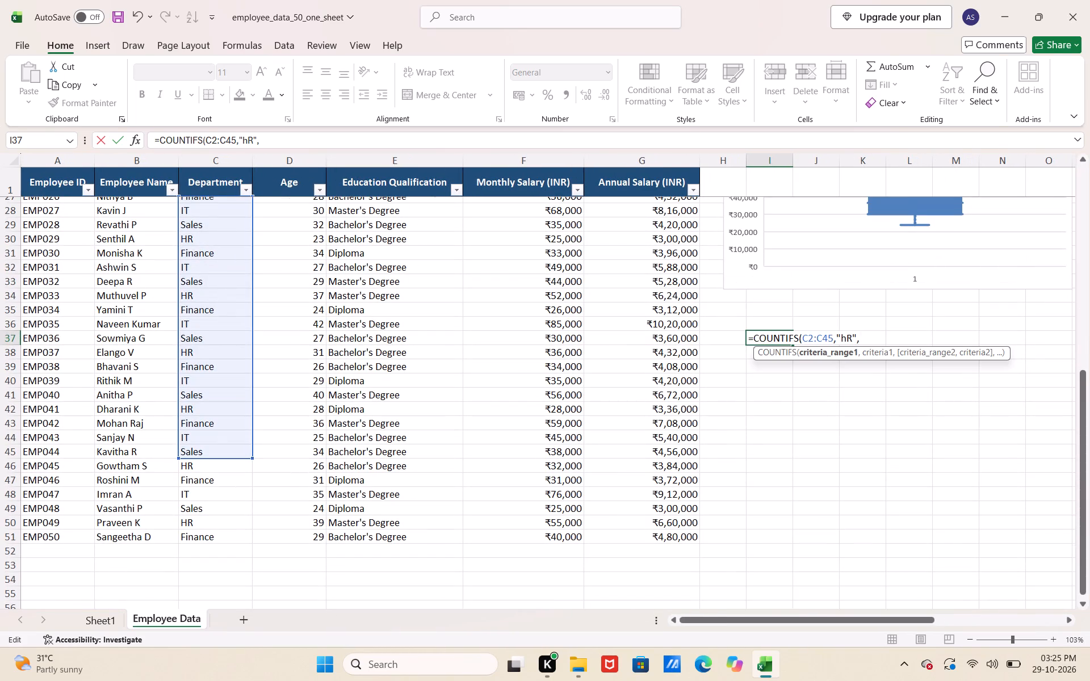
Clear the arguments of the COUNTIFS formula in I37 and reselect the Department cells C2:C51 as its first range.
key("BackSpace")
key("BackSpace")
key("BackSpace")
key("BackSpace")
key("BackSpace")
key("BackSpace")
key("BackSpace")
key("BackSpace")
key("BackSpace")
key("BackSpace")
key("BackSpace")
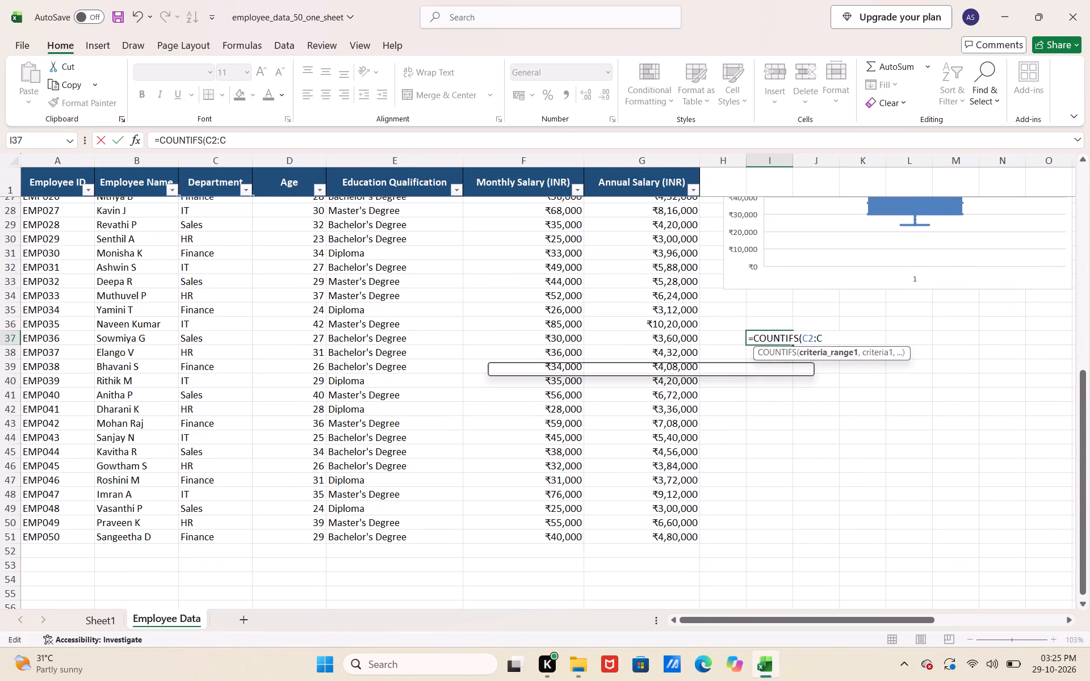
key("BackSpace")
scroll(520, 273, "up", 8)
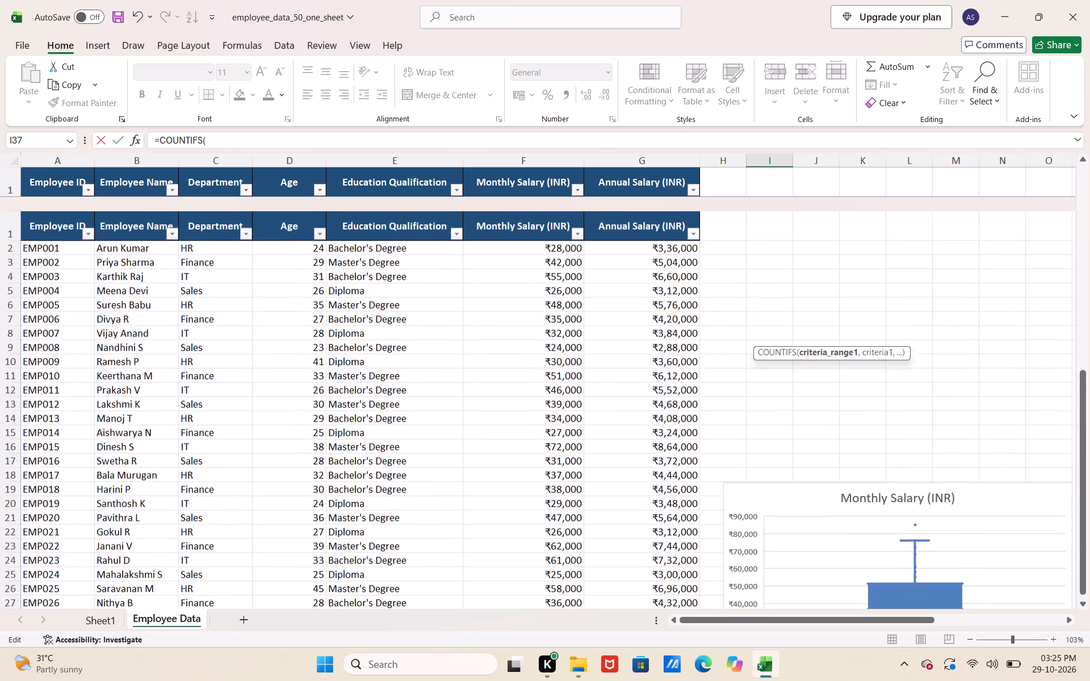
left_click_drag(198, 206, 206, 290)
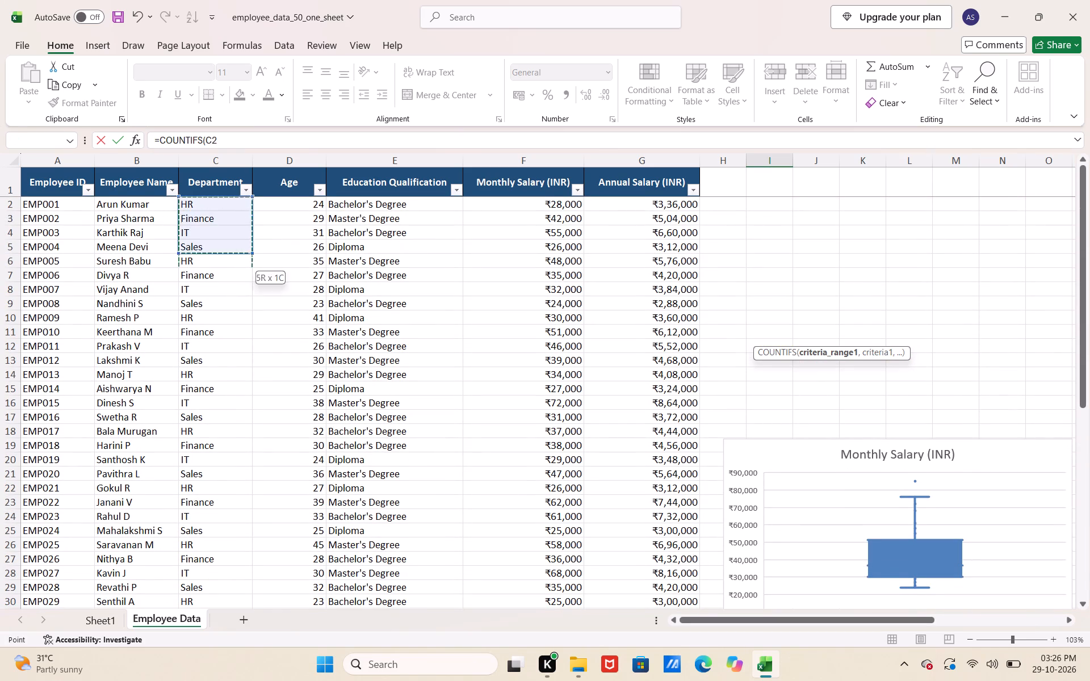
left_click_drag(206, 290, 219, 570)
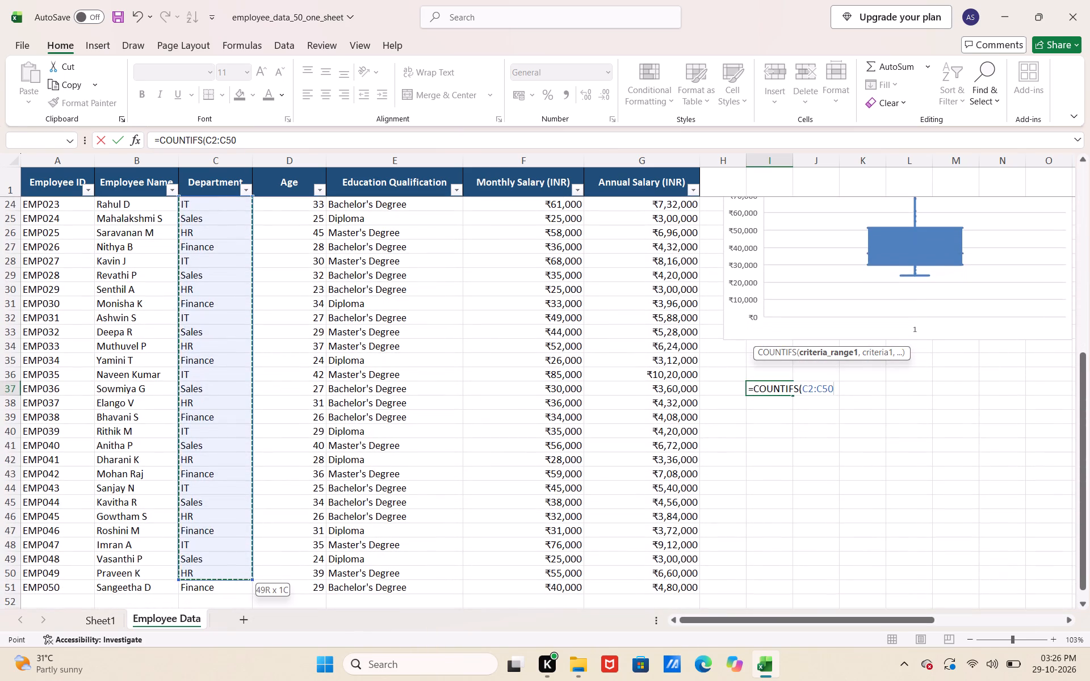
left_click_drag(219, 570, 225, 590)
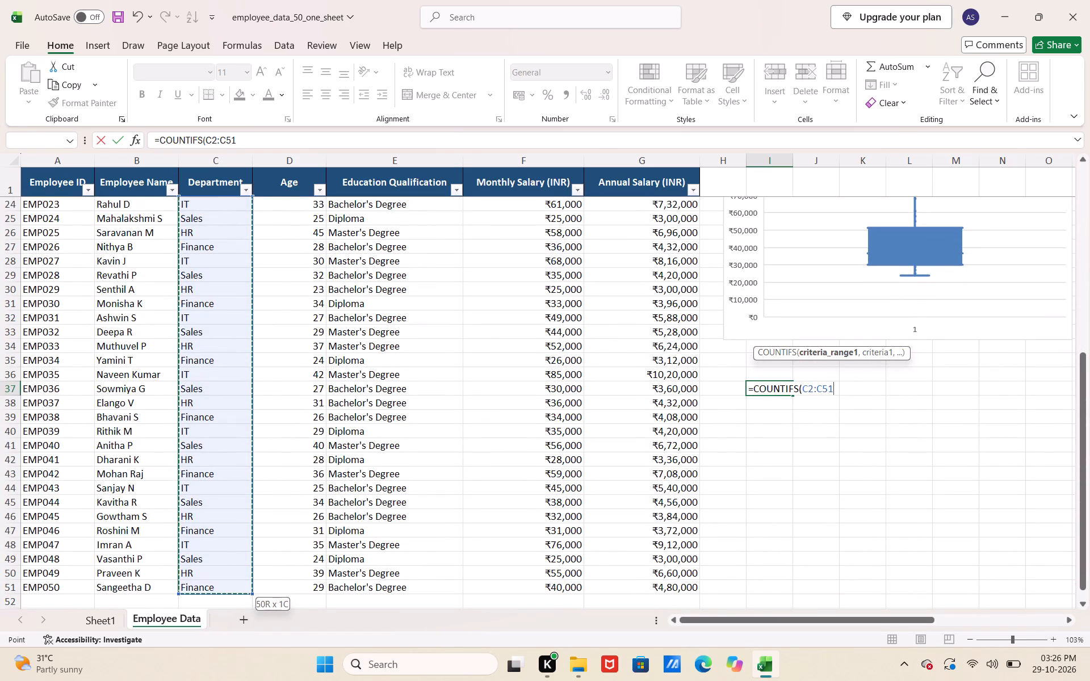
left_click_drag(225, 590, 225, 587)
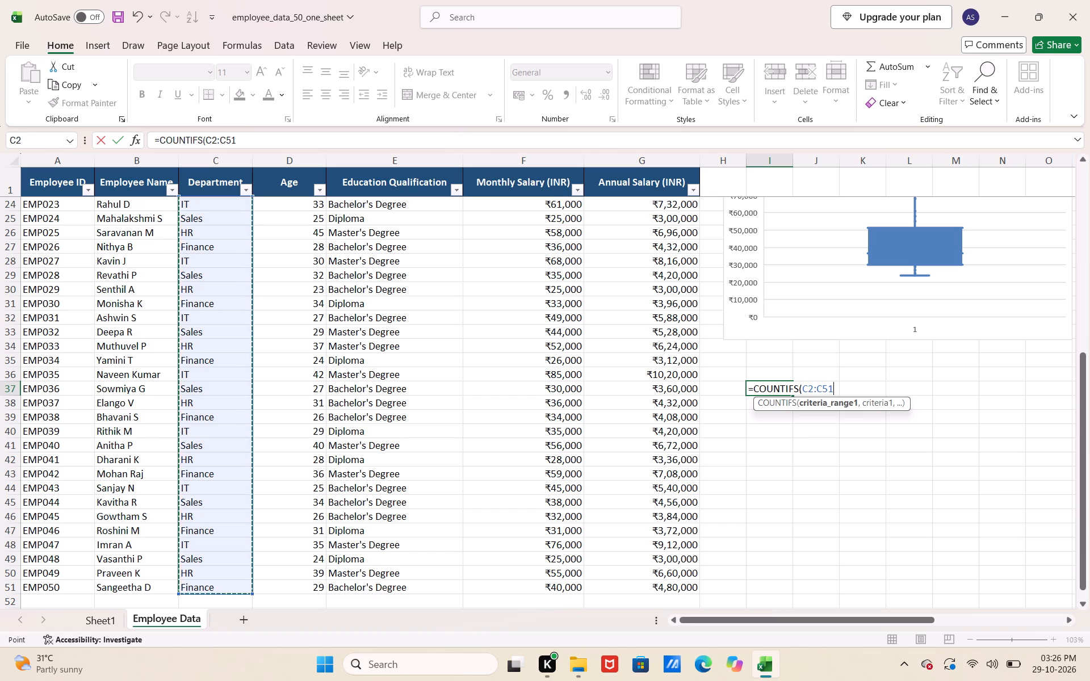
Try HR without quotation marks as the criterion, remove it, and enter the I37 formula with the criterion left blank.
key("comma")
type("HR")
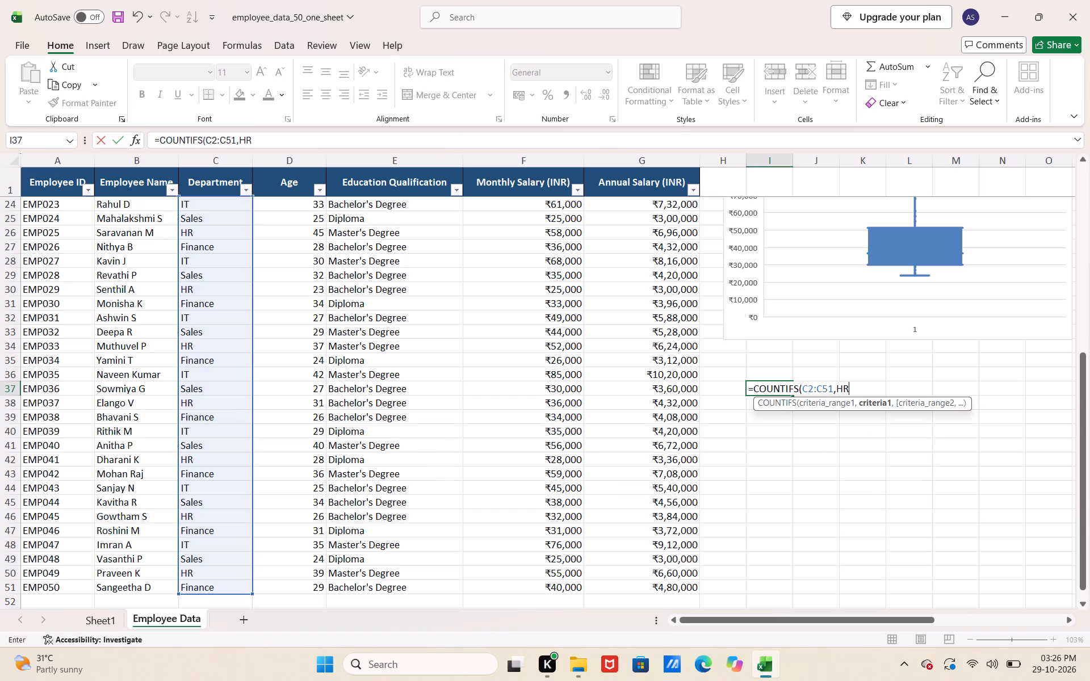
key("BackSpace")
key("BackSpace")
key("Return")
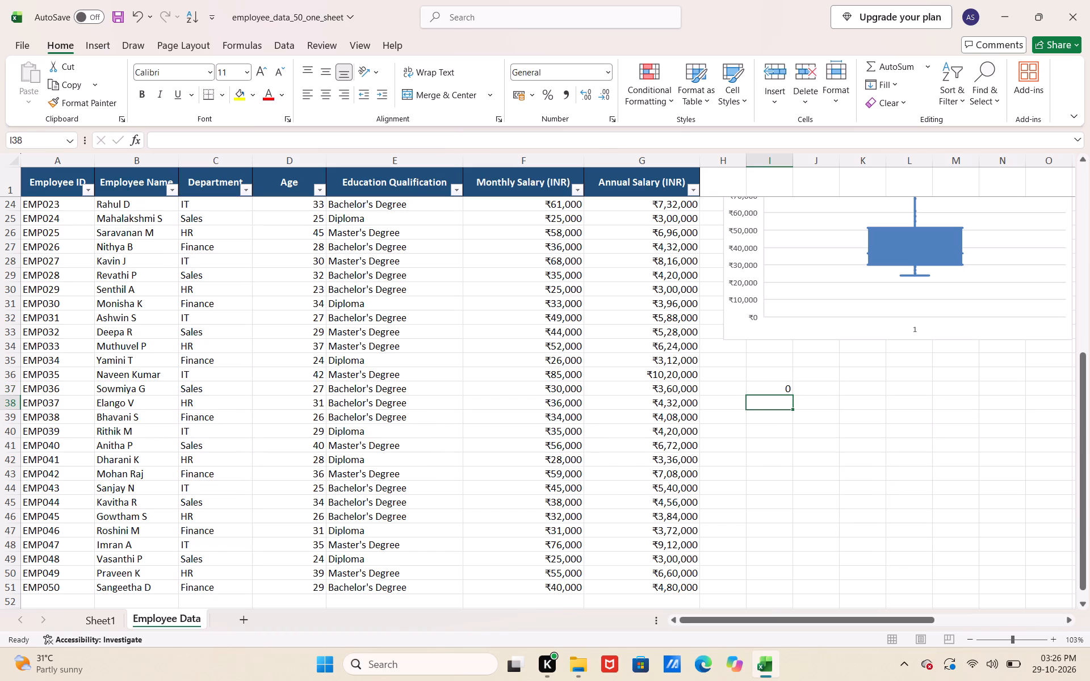
Clear cell I37 and start a new COUNTIFS formula in it.
left_click(781, 390)
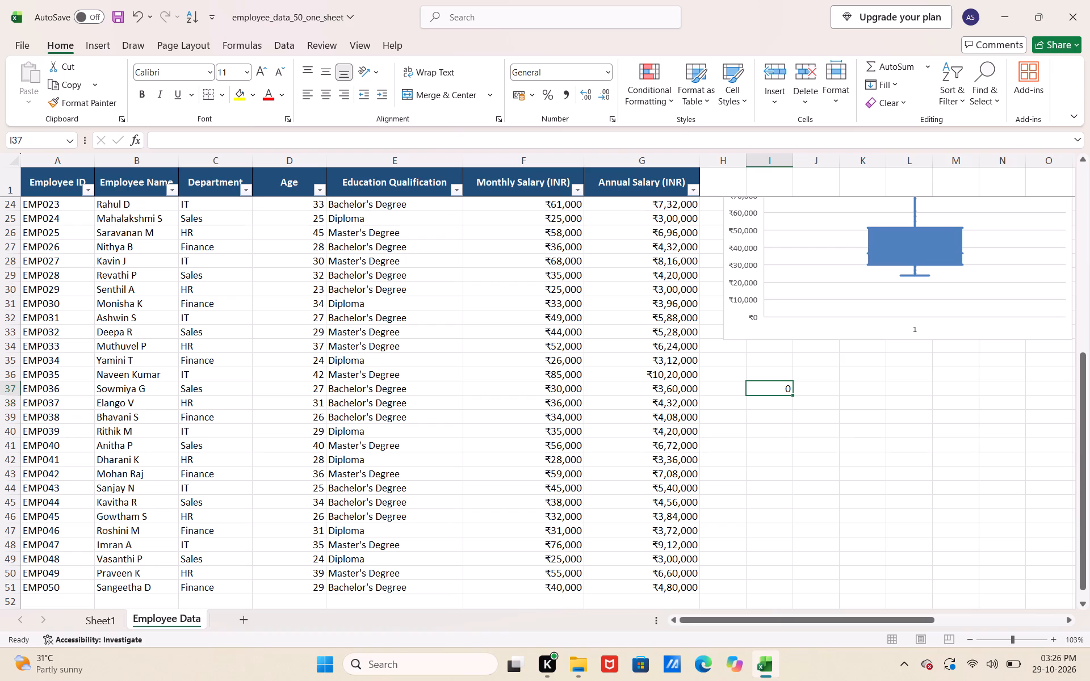
key("BackSpace")
key("equal")
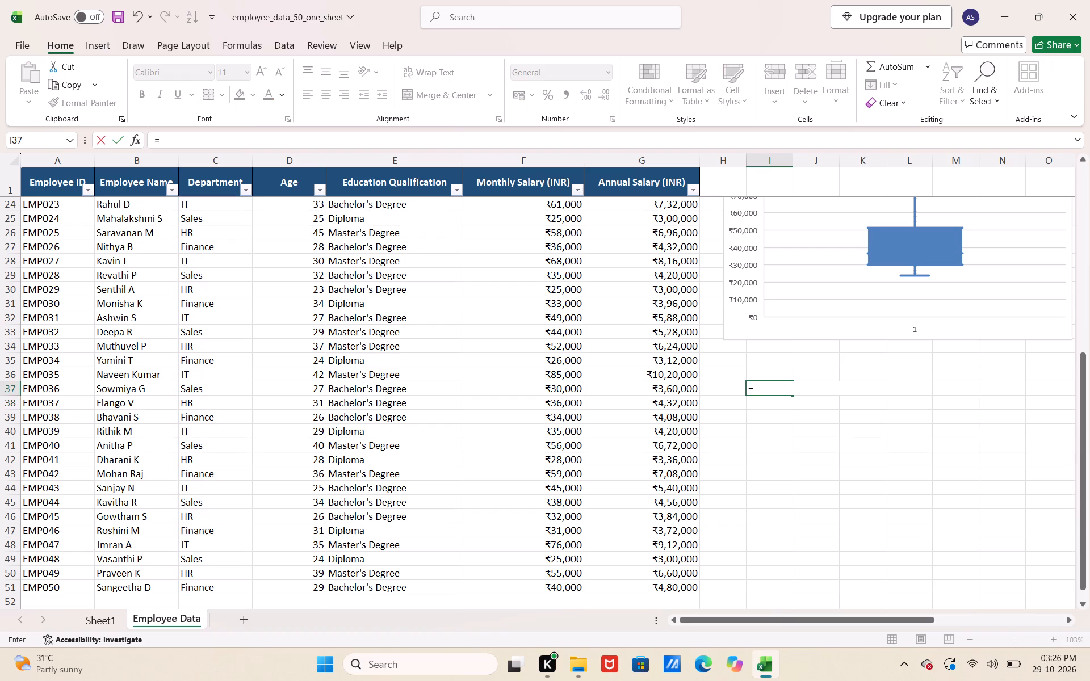
type("count")
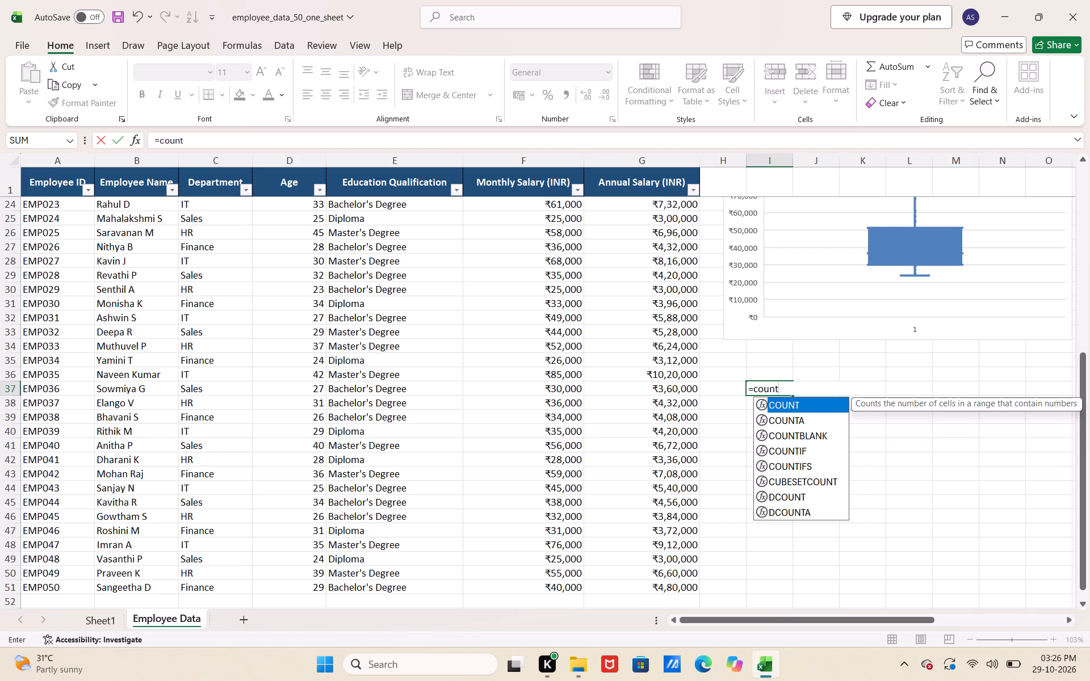
key("i")
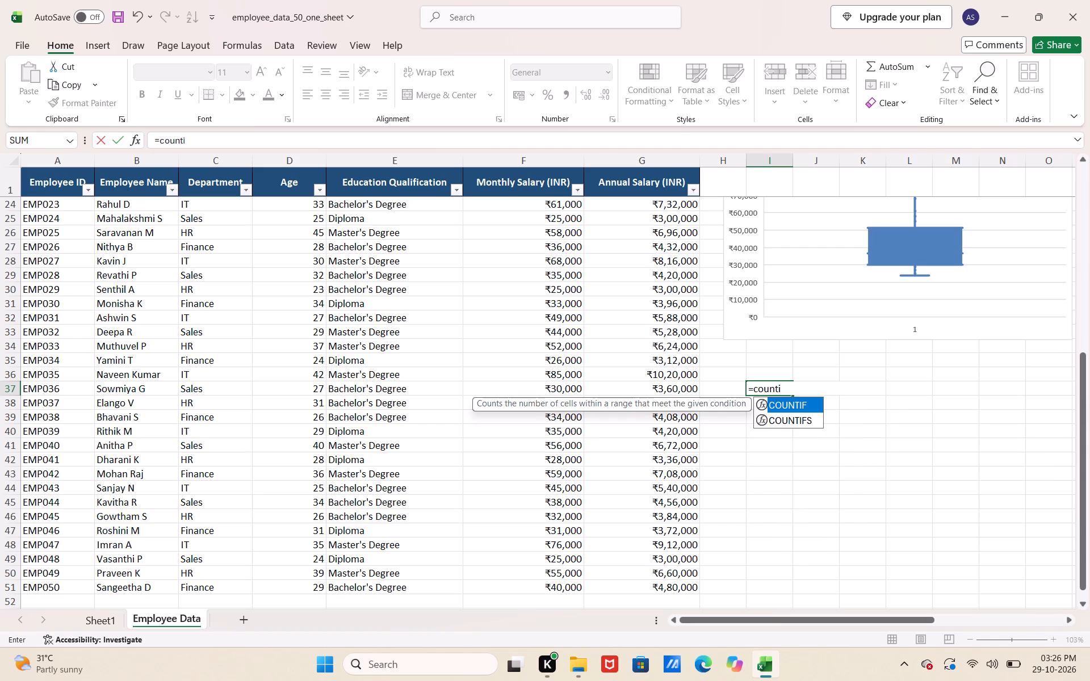
key("Down")
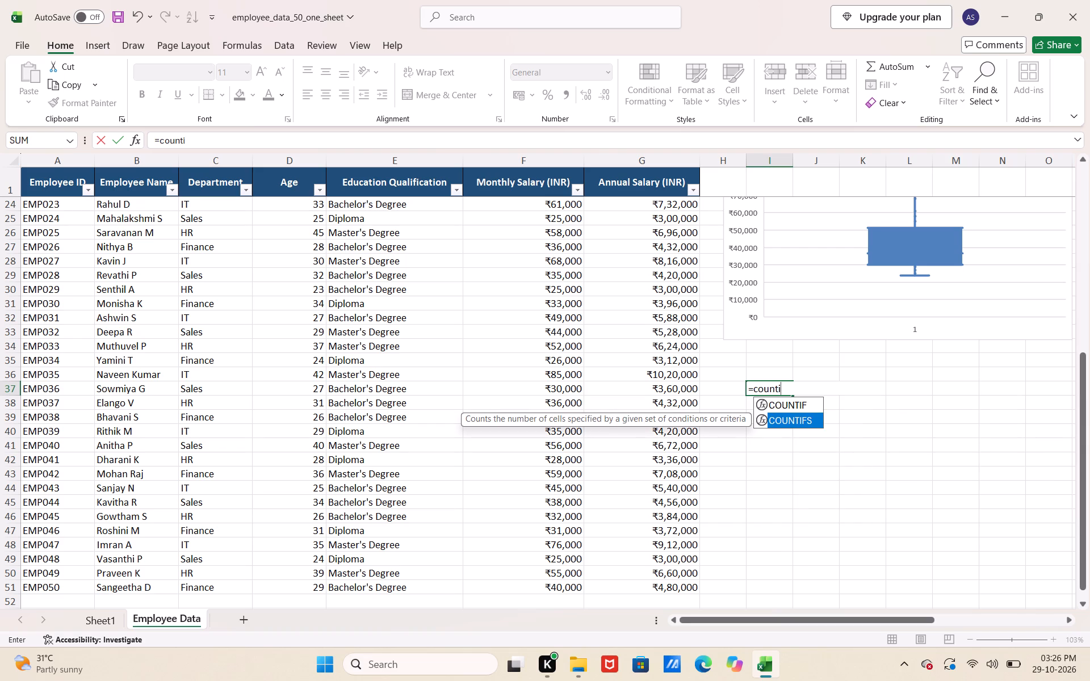
key("Tab")
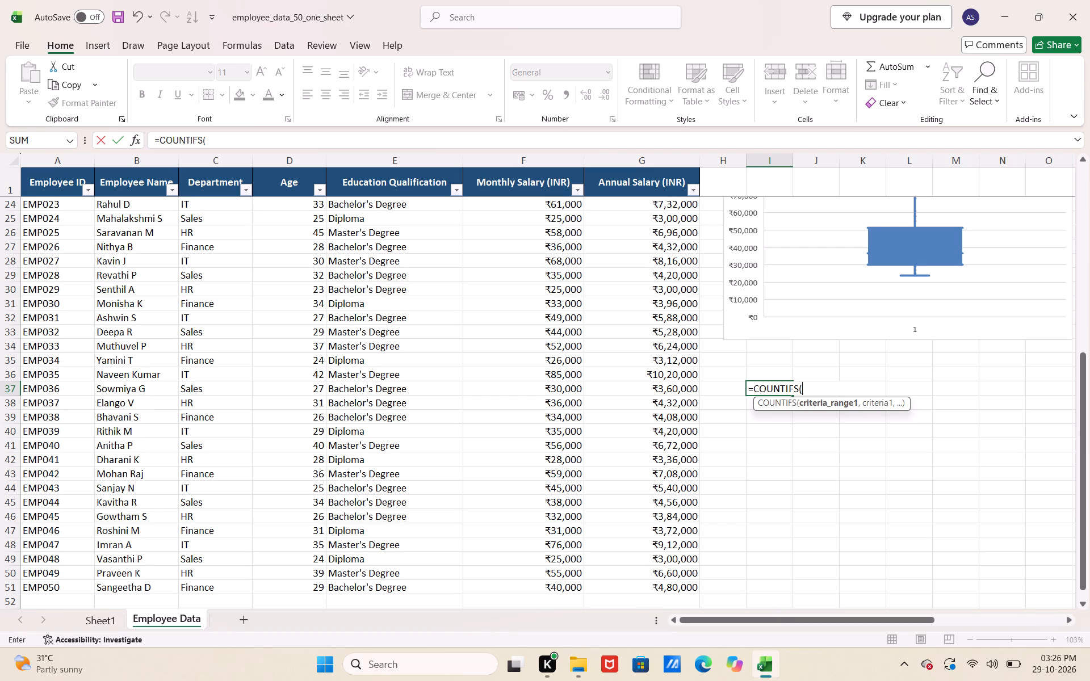
Set the first criteria range of the COUNTIFS formula to the Department cells C2:C51.
scroll(326, 231, "left", 1)
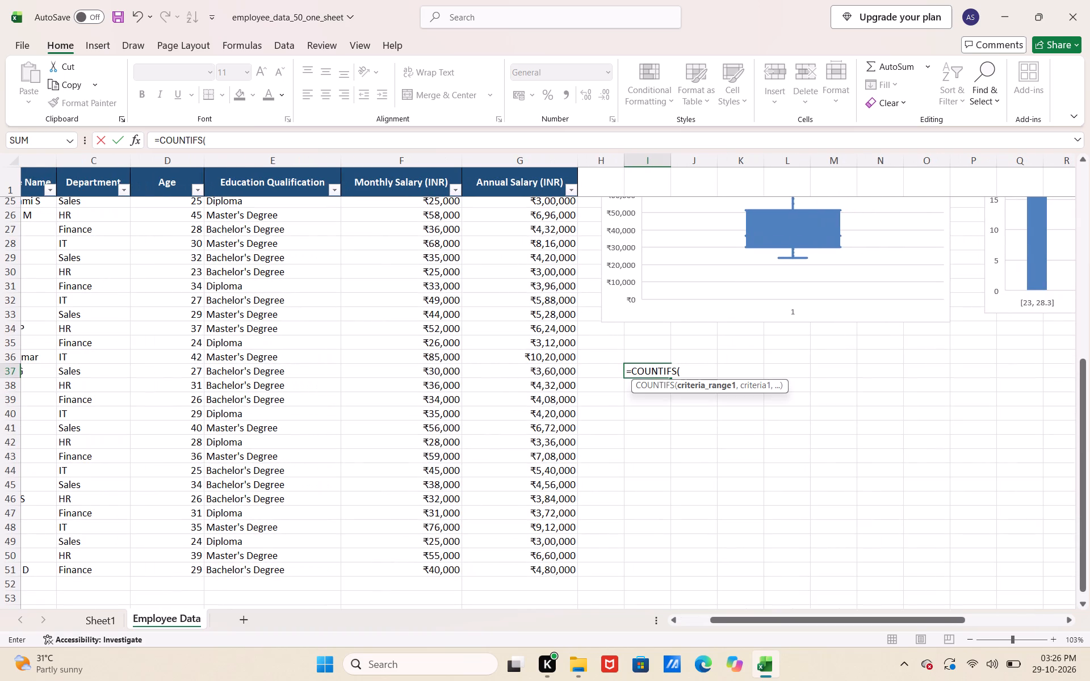
scroll(86, 188, "up", 4)
scroll(211, 215, "up", 4)
scroll(223, 300, "up", 6)
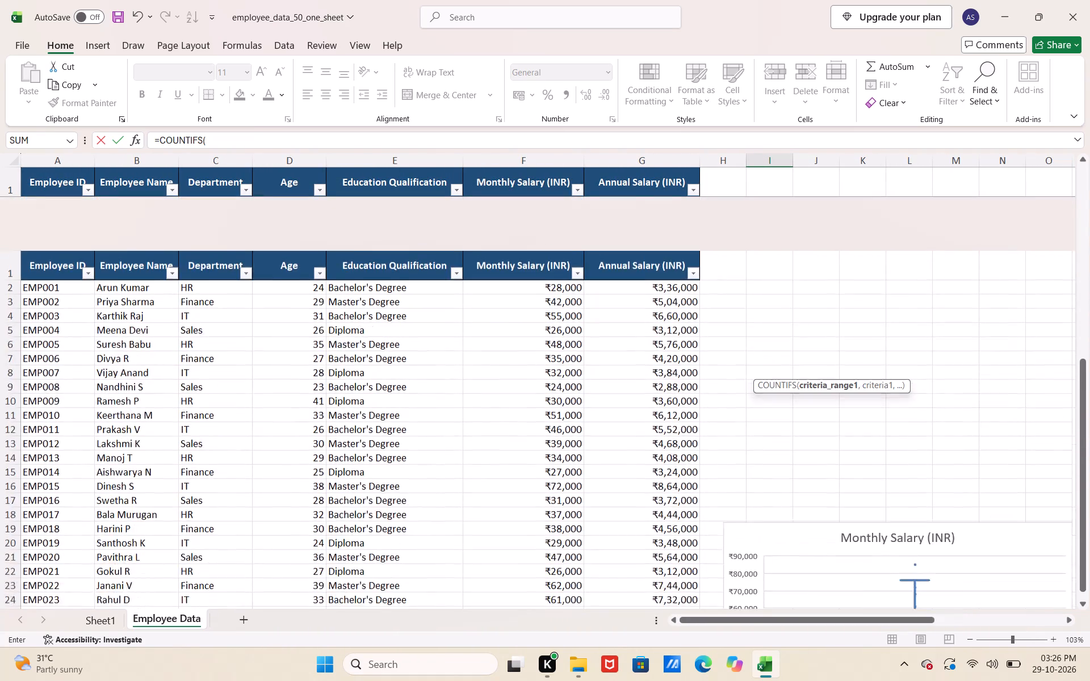
left_click_drag(211, 201, 227, 541)
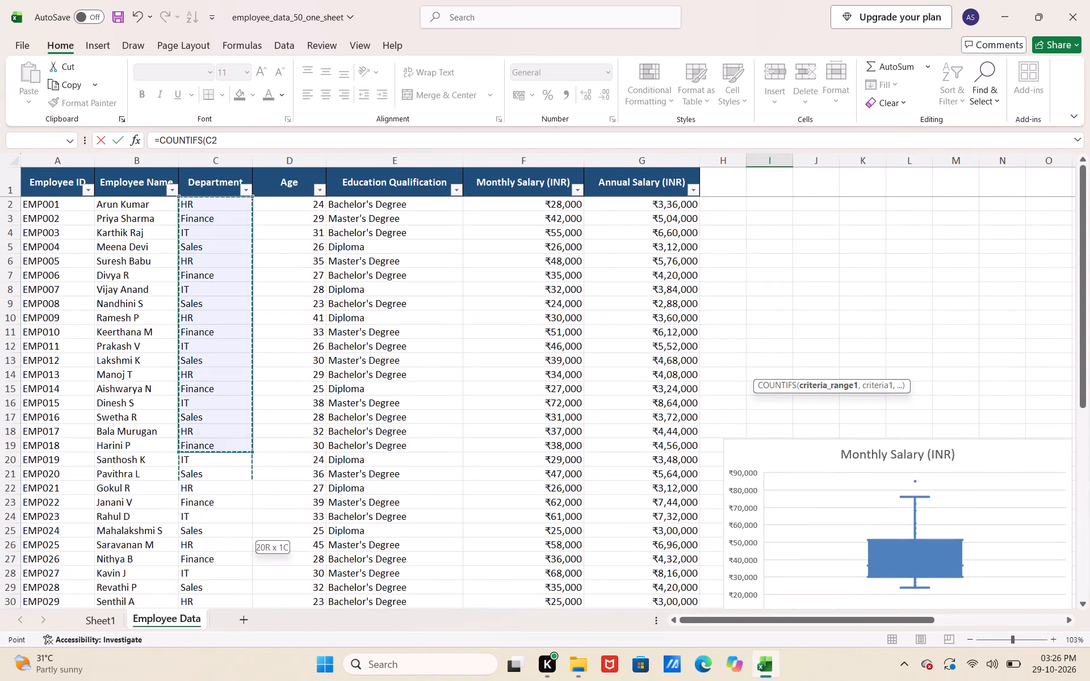
left_click_drag(227, 541, 237, 633)
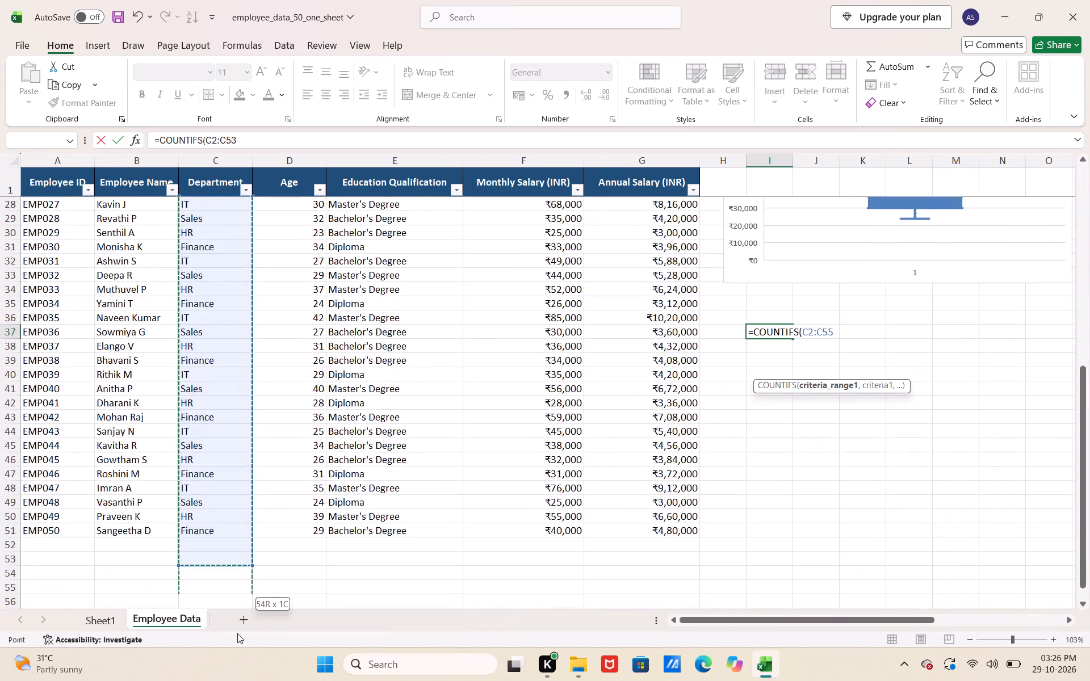
left_click_drag(237, 633, 224, 461)
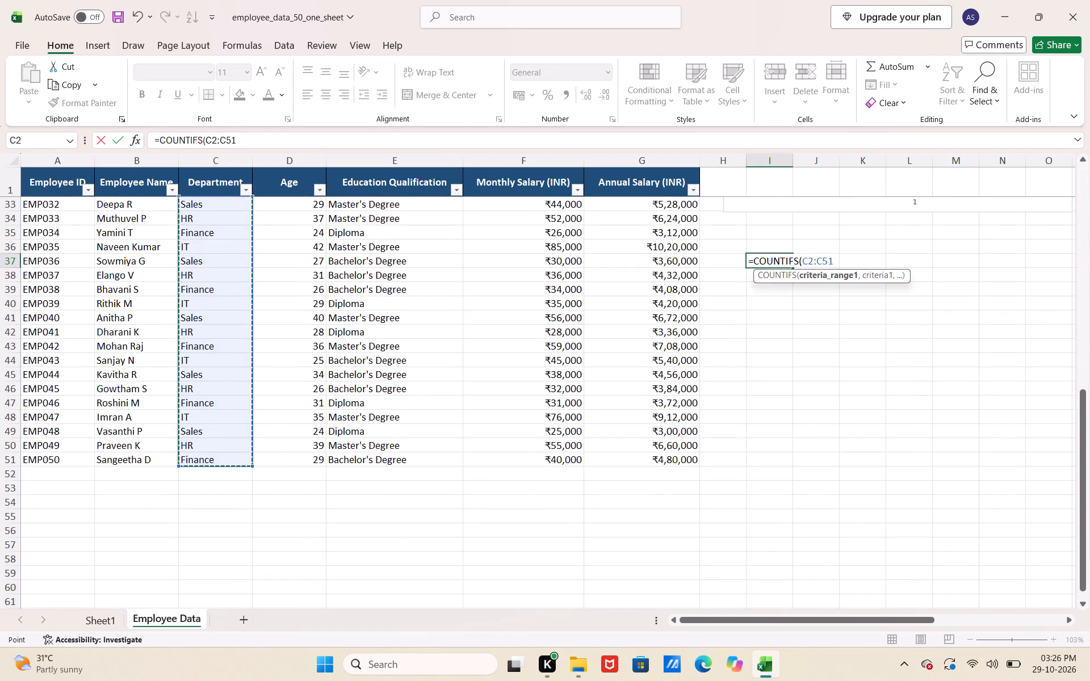
Add the text "HR" as the first criterion of the COUNTIFS formula.
key("comma")
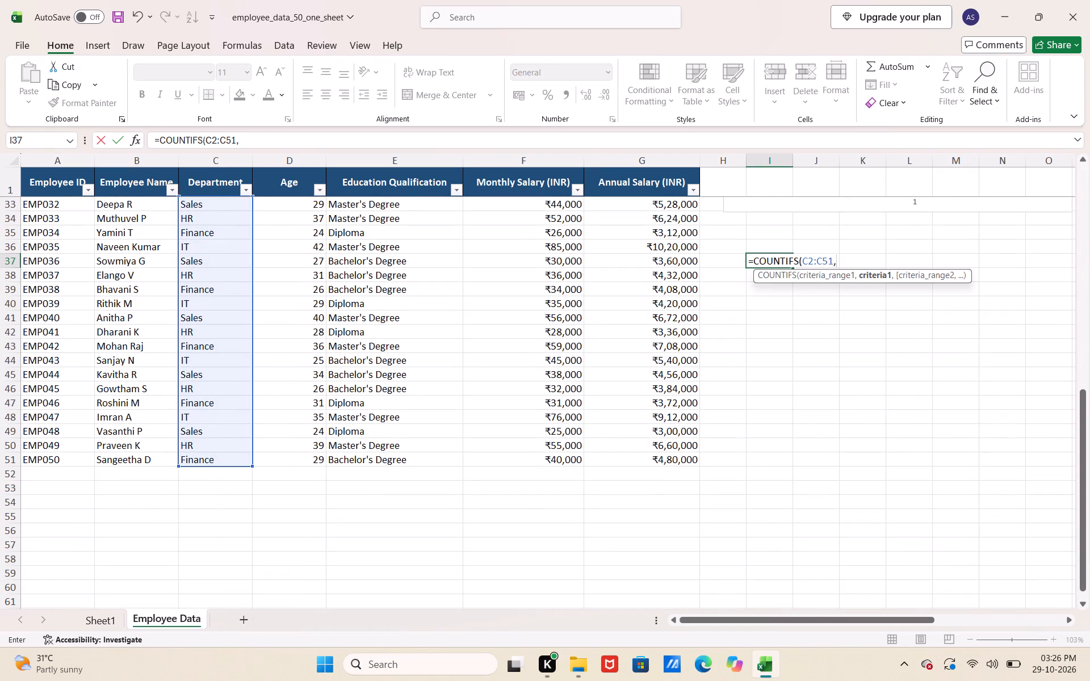
key("shift+quotedbl")
type("HR")
key("shift+quotedbl")
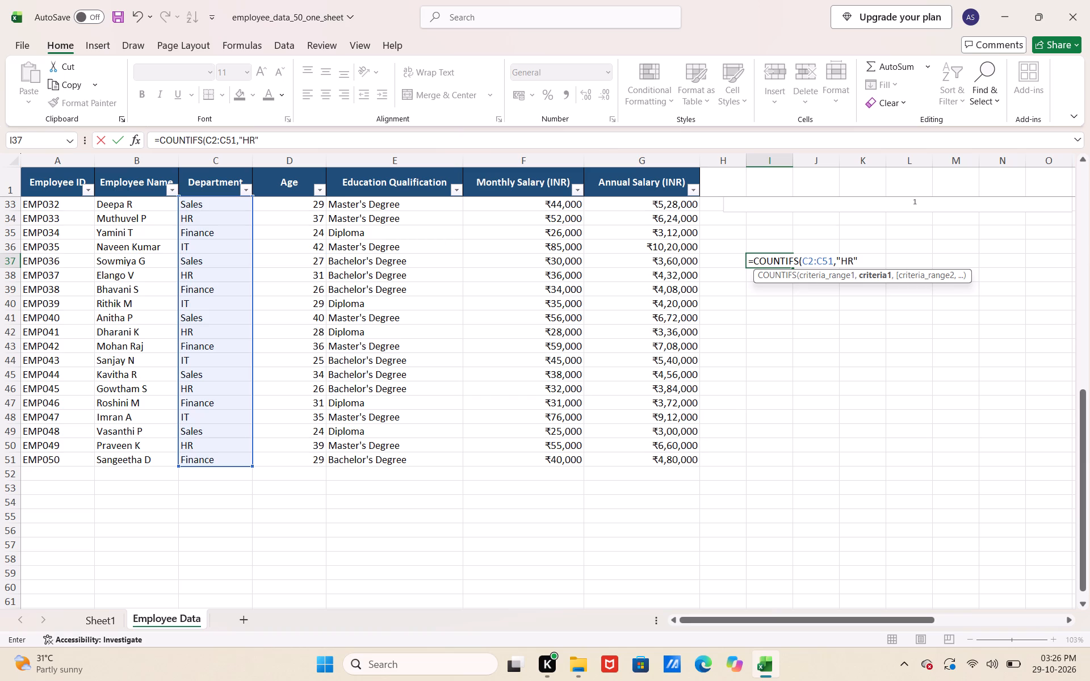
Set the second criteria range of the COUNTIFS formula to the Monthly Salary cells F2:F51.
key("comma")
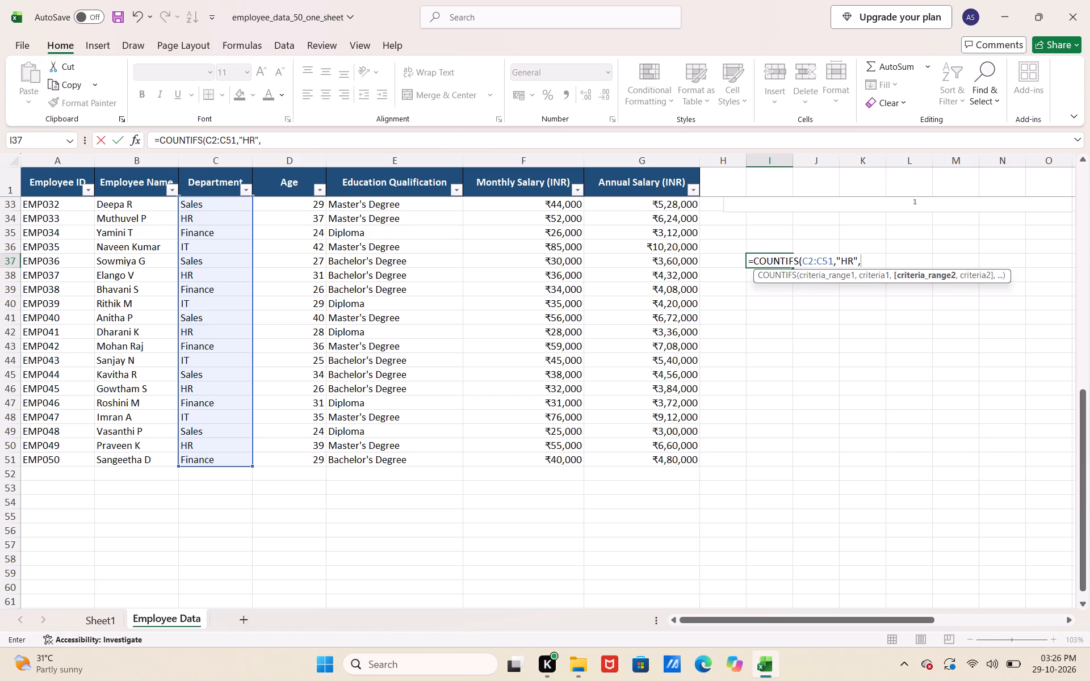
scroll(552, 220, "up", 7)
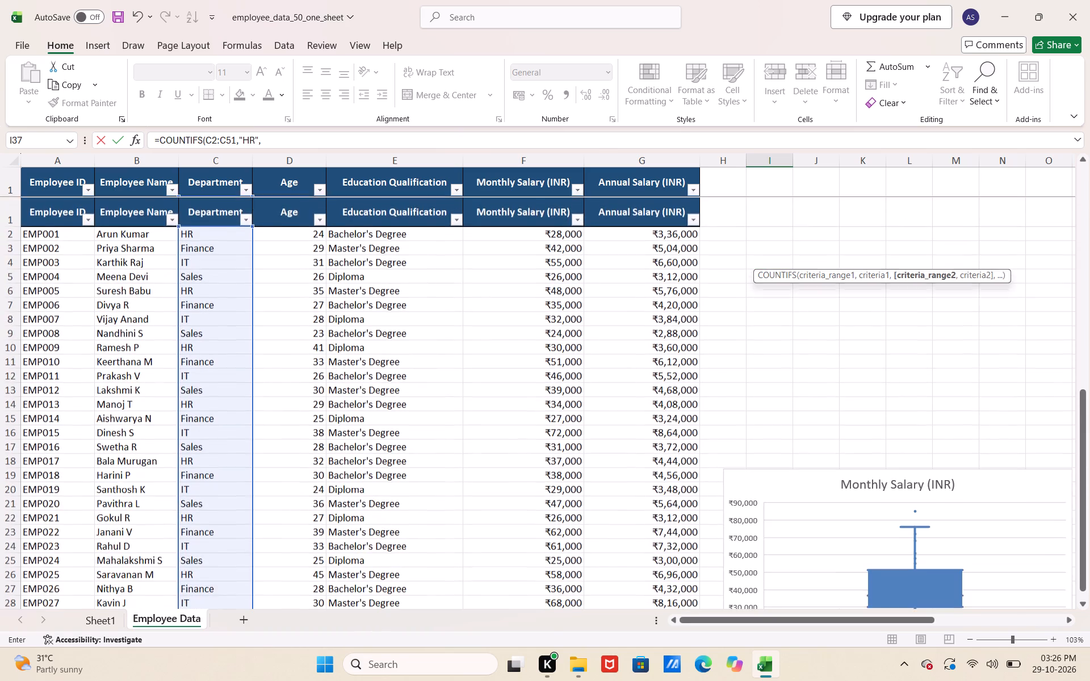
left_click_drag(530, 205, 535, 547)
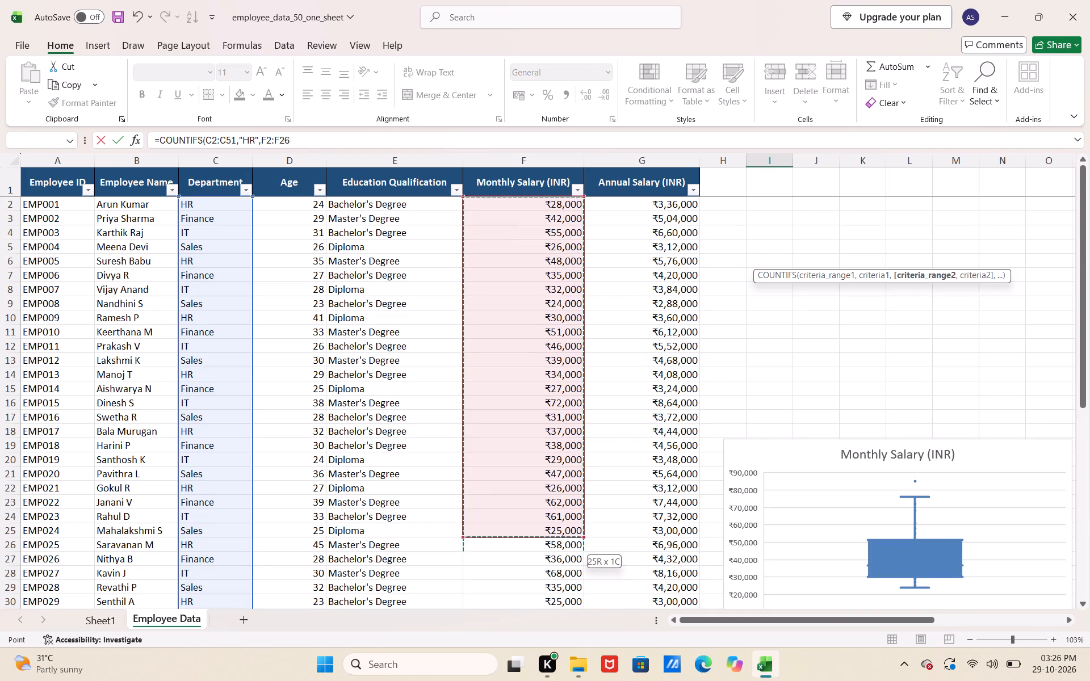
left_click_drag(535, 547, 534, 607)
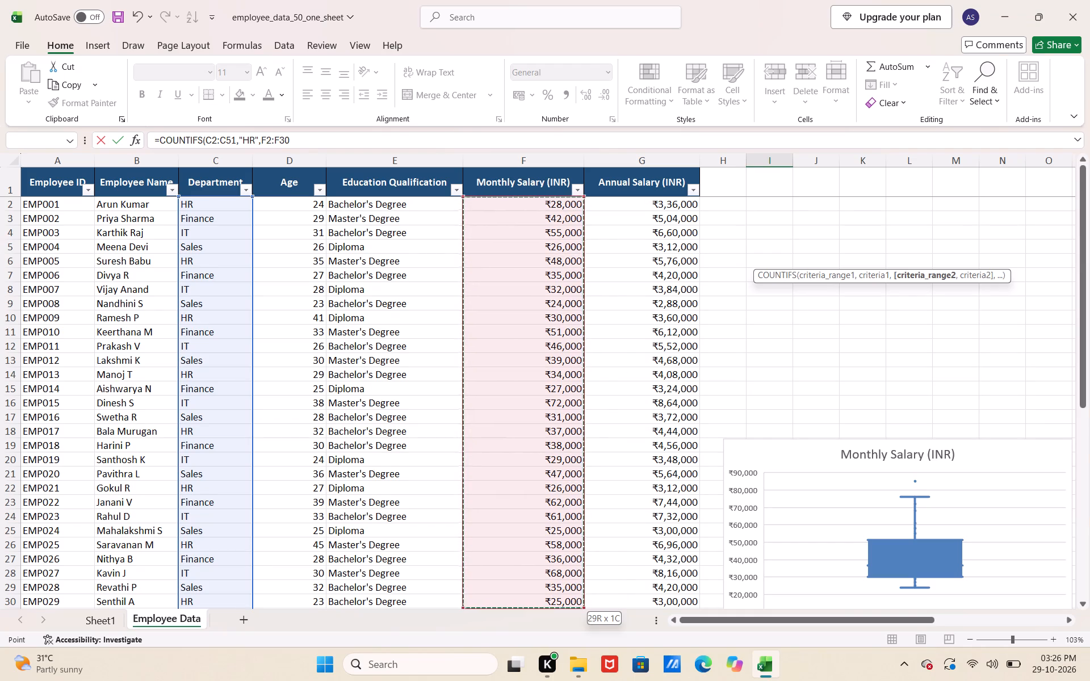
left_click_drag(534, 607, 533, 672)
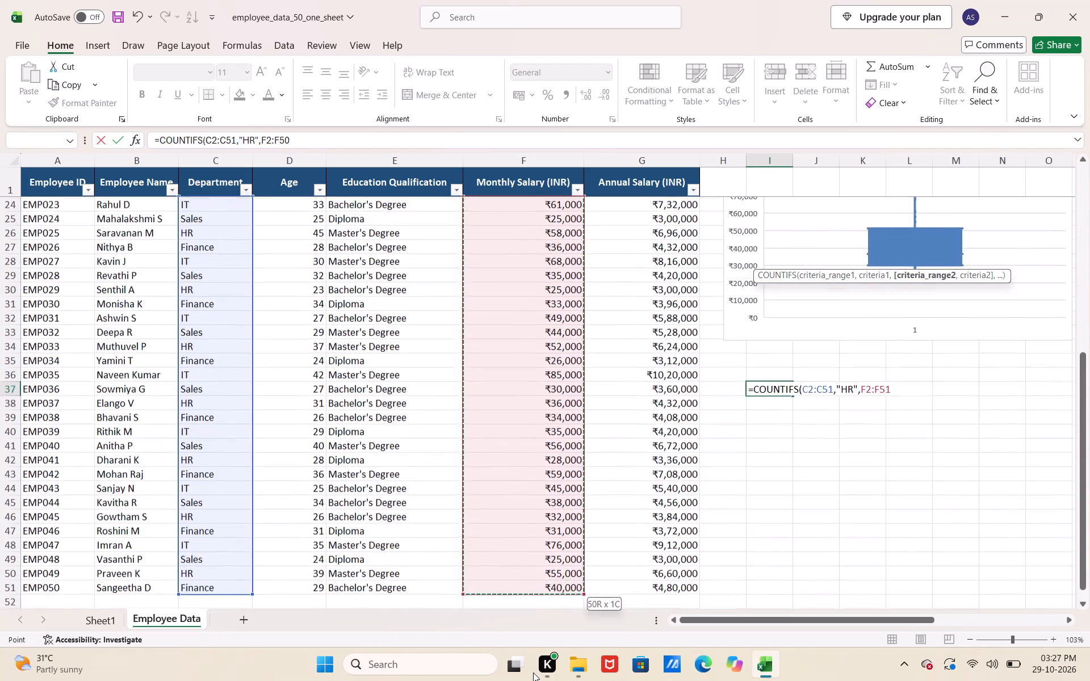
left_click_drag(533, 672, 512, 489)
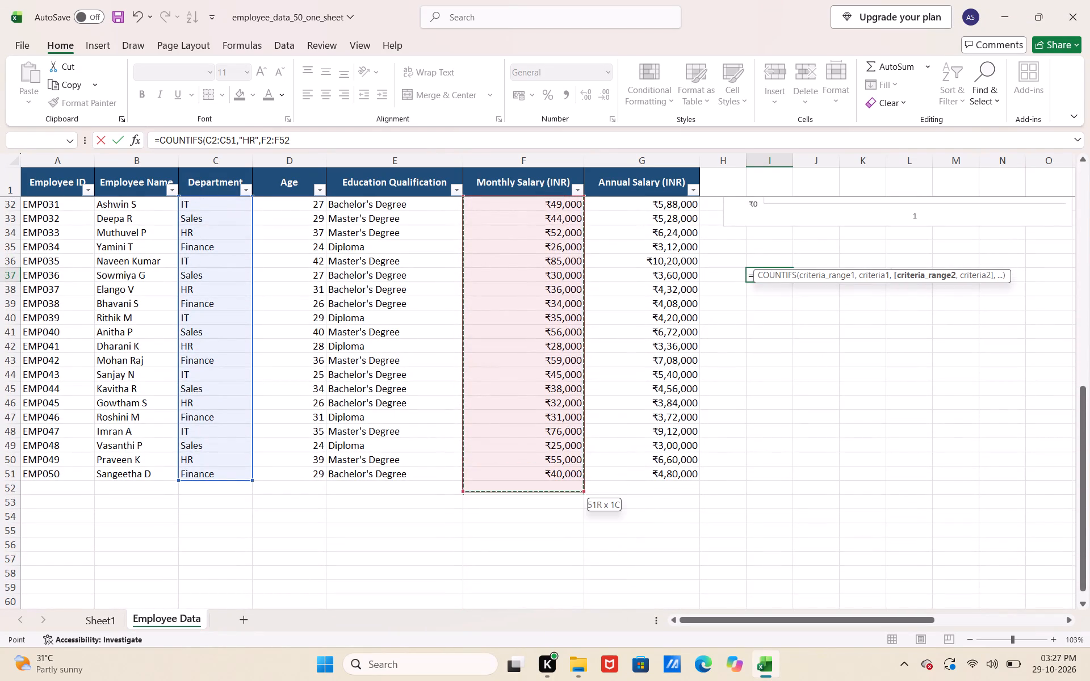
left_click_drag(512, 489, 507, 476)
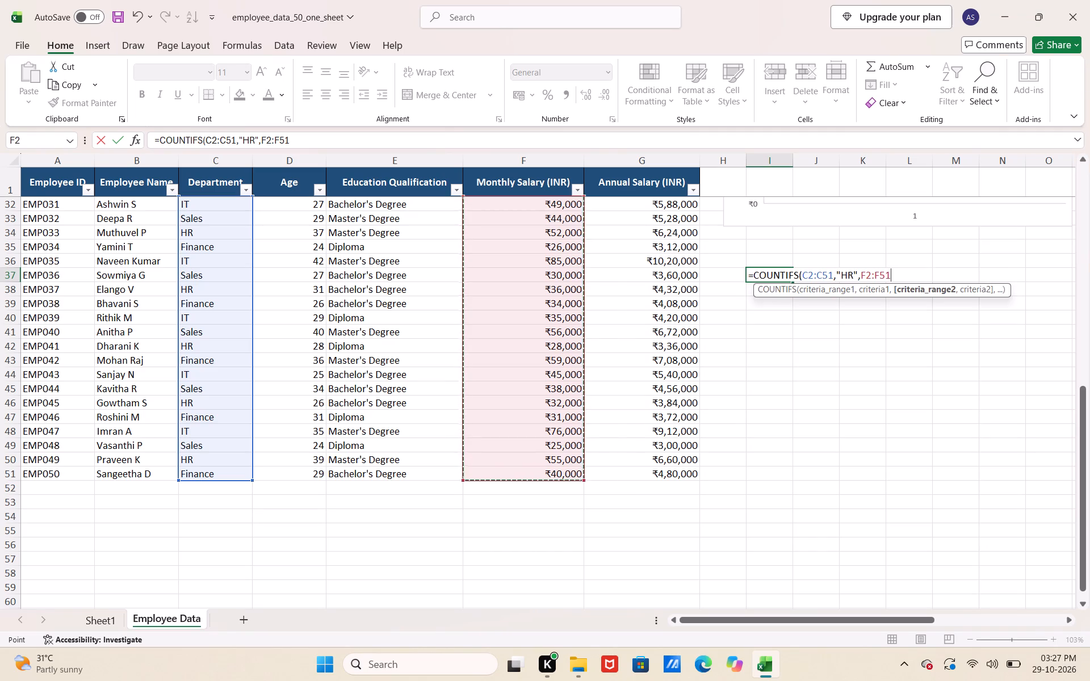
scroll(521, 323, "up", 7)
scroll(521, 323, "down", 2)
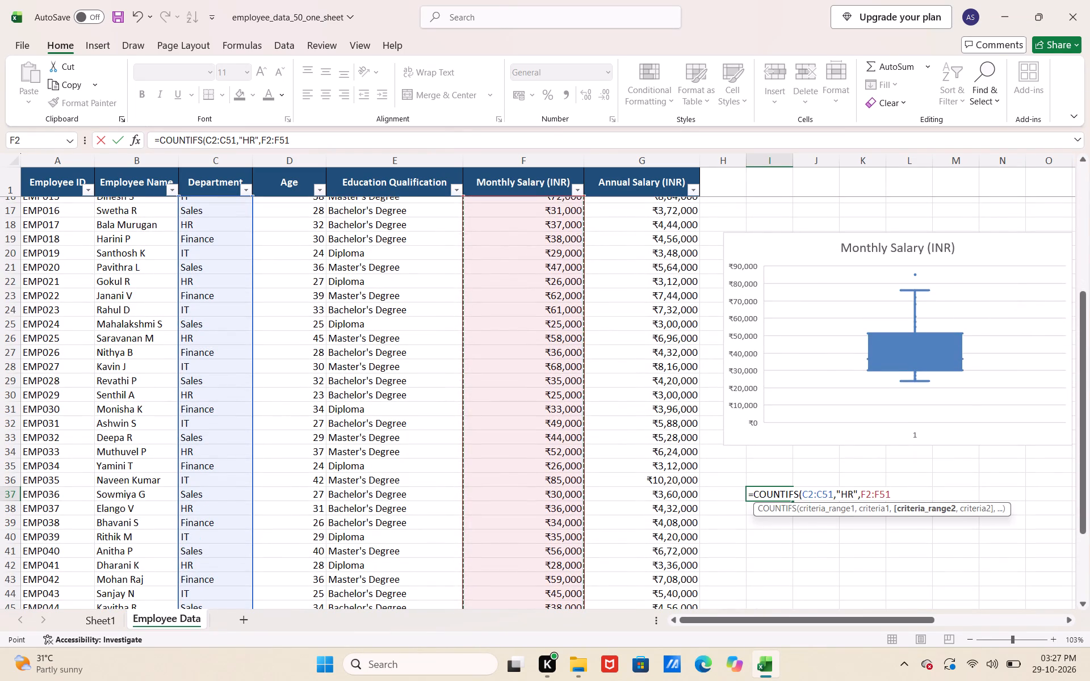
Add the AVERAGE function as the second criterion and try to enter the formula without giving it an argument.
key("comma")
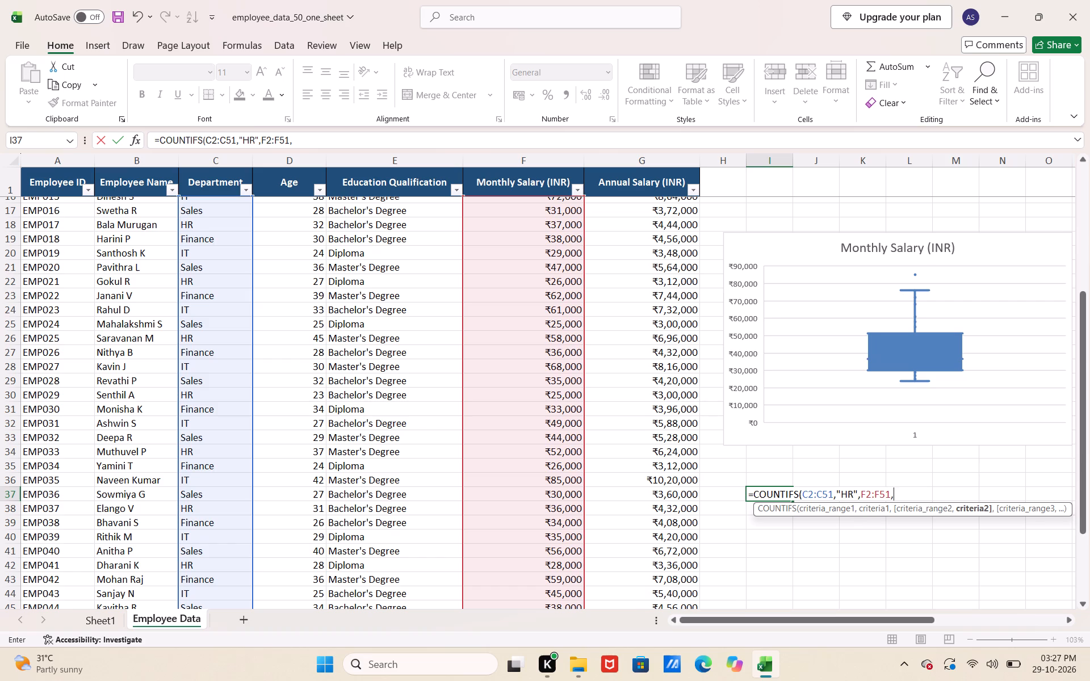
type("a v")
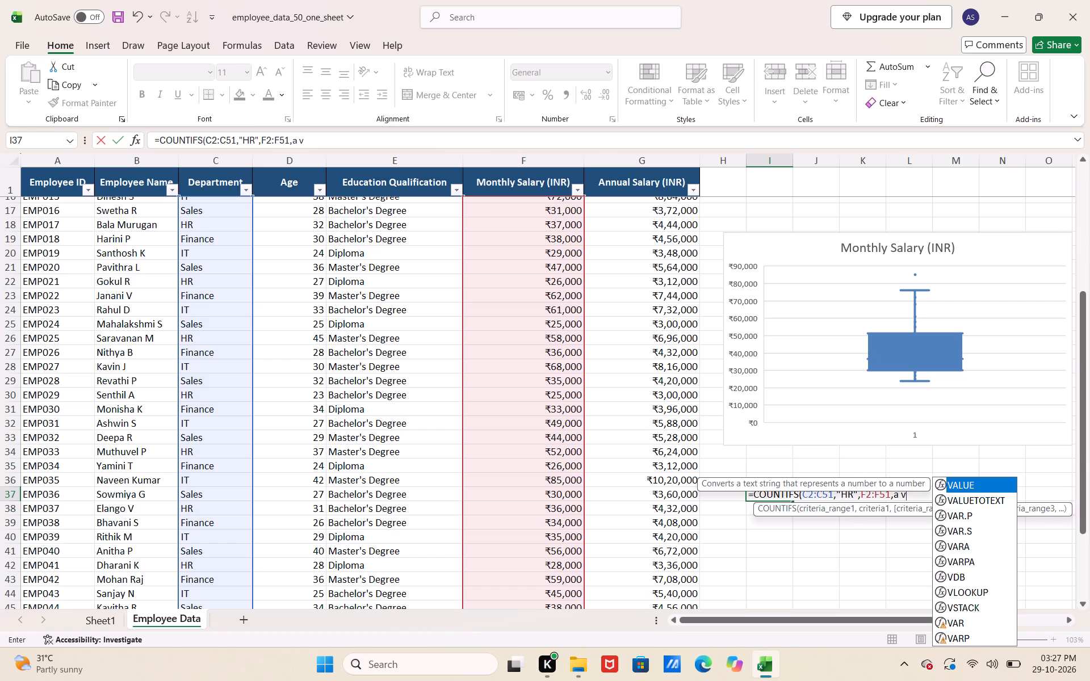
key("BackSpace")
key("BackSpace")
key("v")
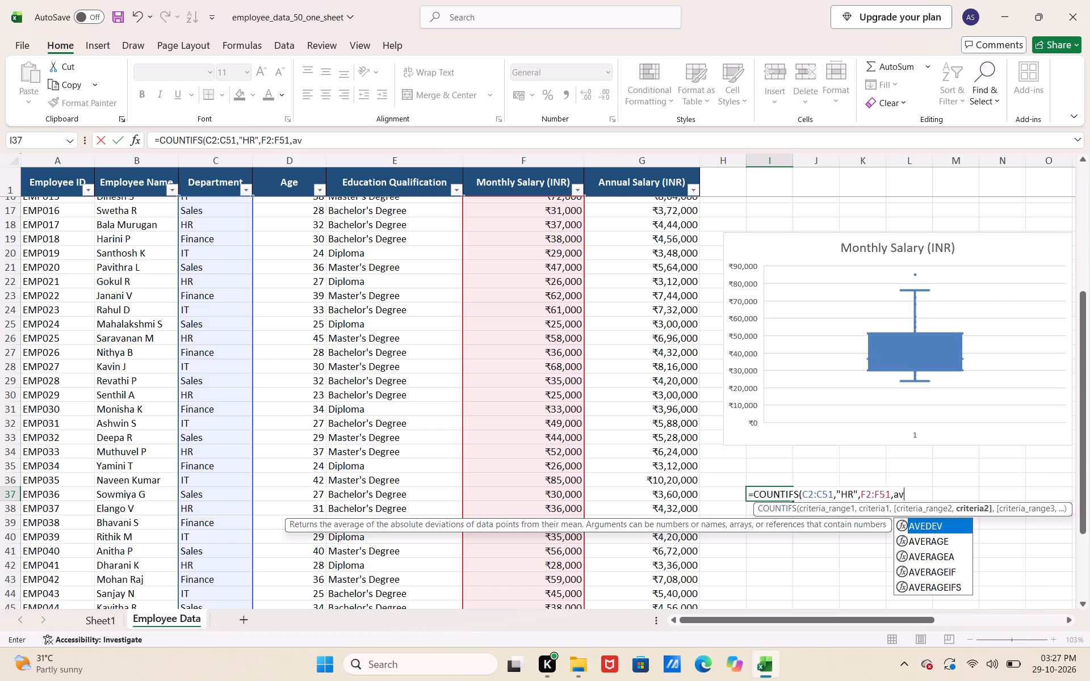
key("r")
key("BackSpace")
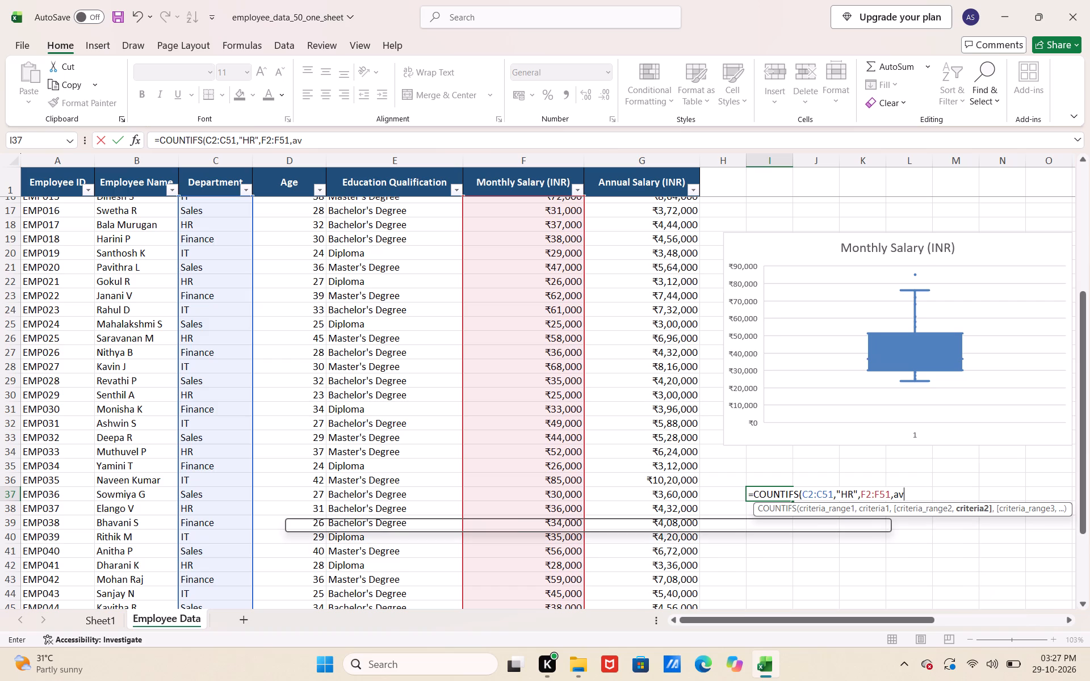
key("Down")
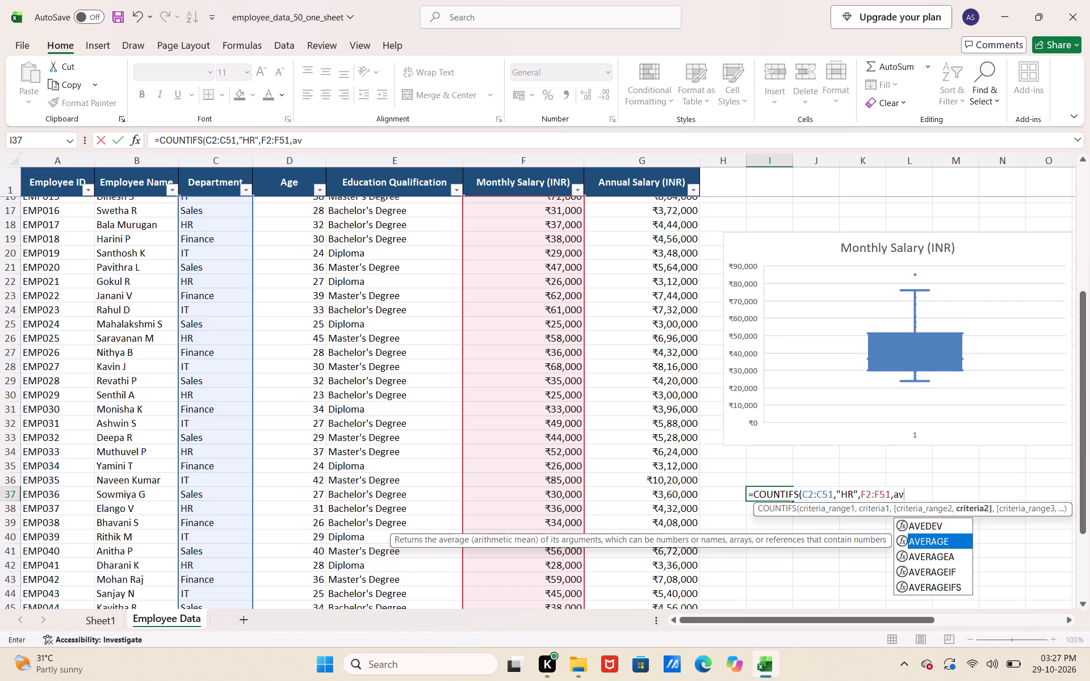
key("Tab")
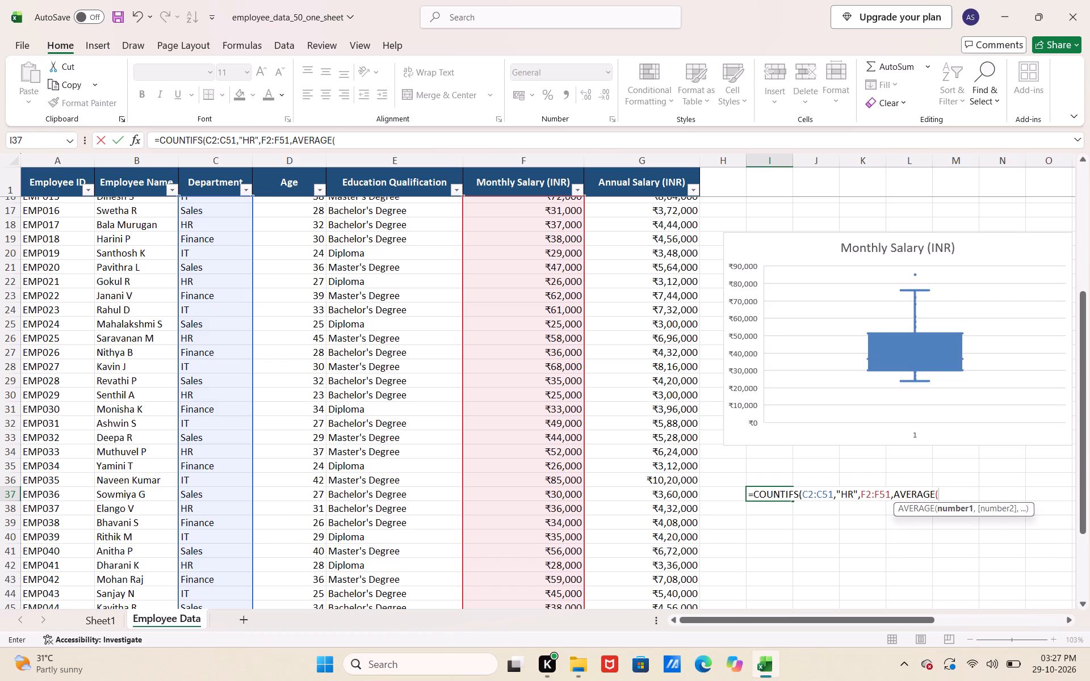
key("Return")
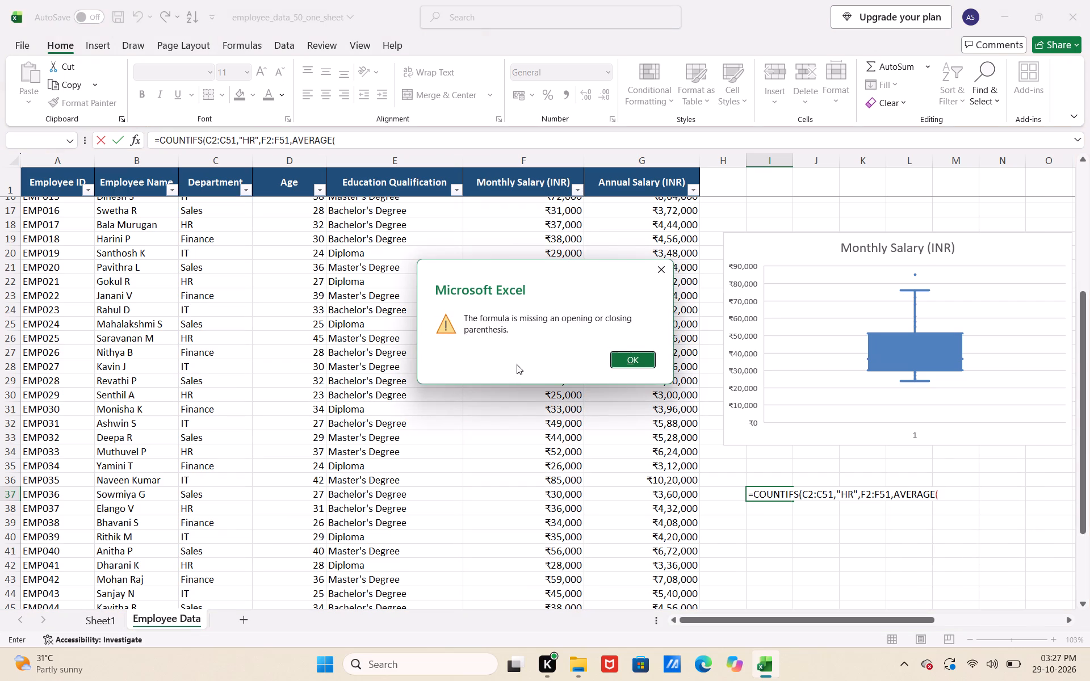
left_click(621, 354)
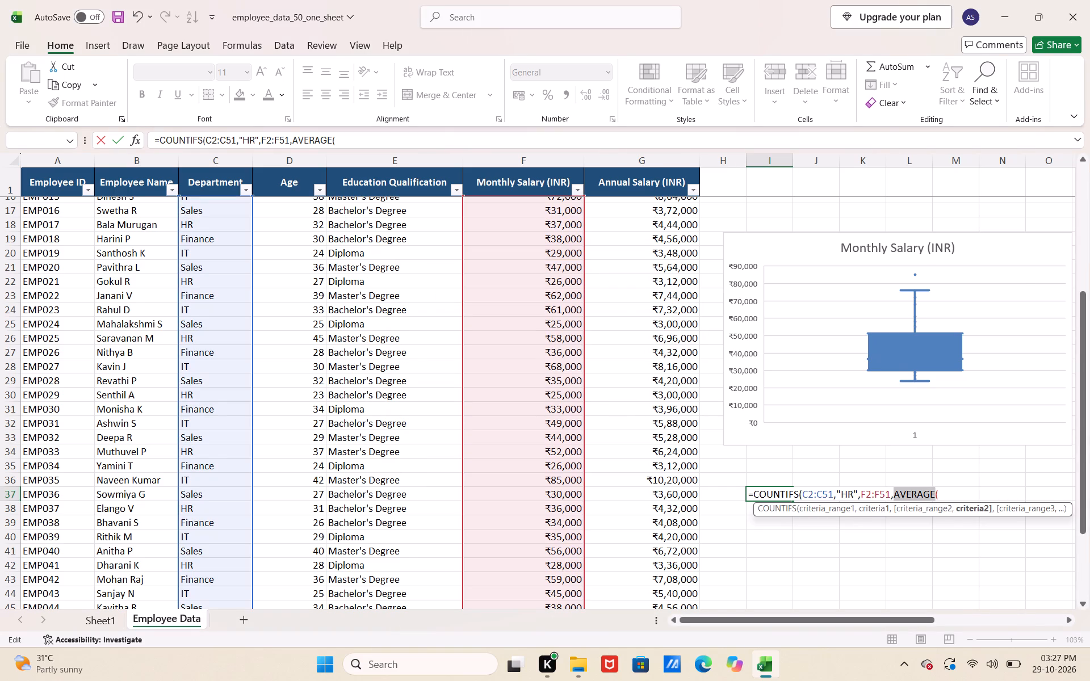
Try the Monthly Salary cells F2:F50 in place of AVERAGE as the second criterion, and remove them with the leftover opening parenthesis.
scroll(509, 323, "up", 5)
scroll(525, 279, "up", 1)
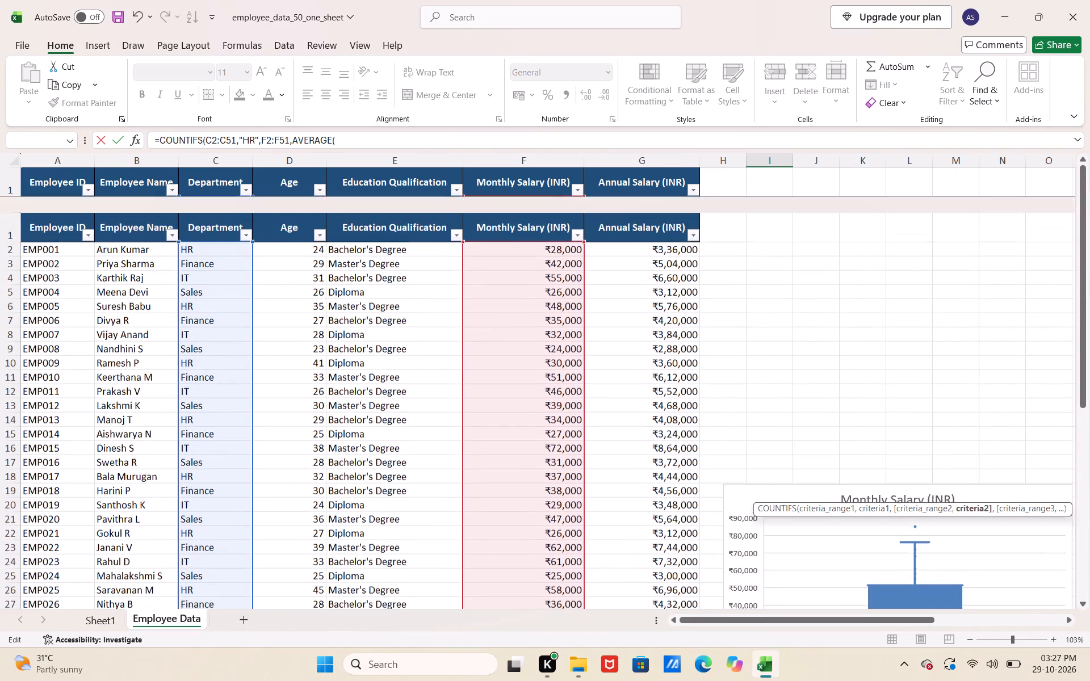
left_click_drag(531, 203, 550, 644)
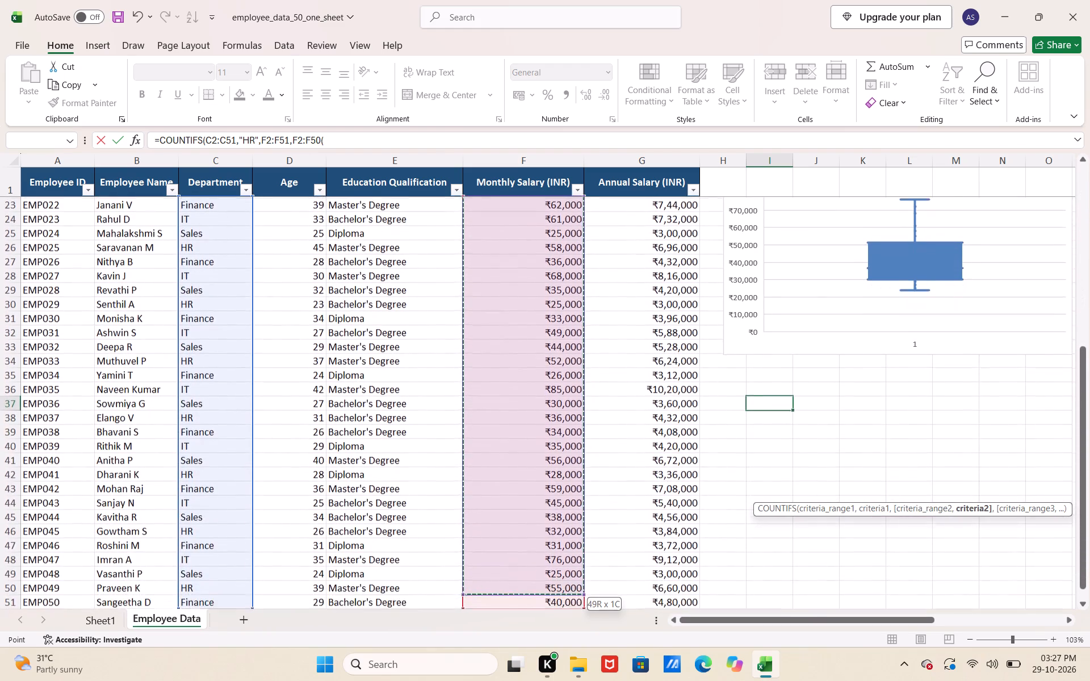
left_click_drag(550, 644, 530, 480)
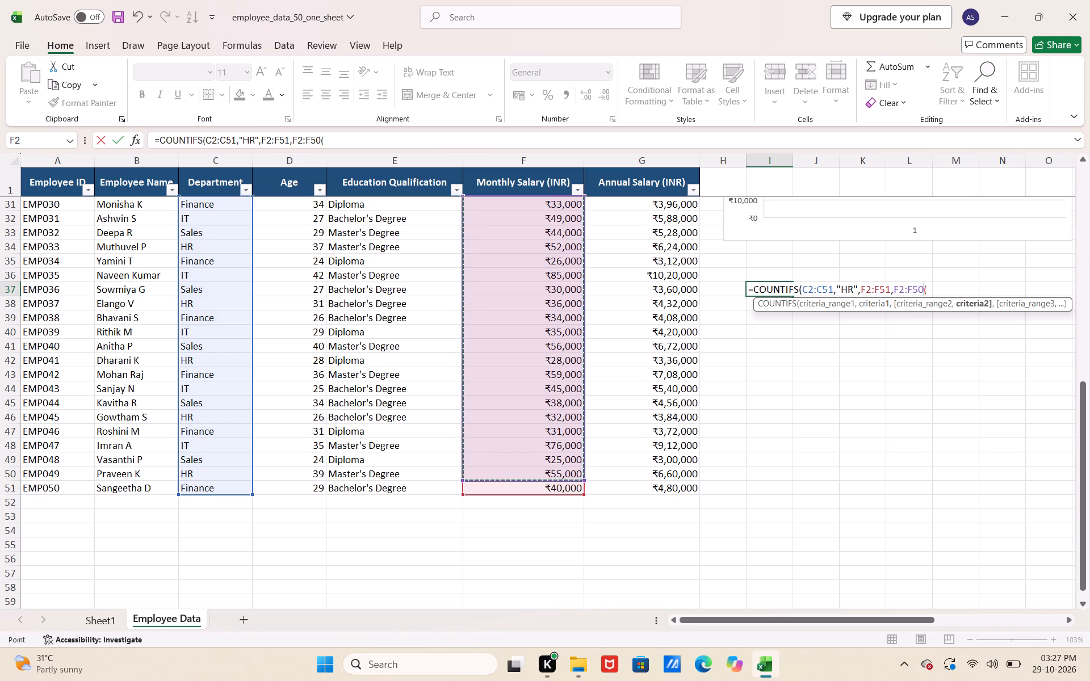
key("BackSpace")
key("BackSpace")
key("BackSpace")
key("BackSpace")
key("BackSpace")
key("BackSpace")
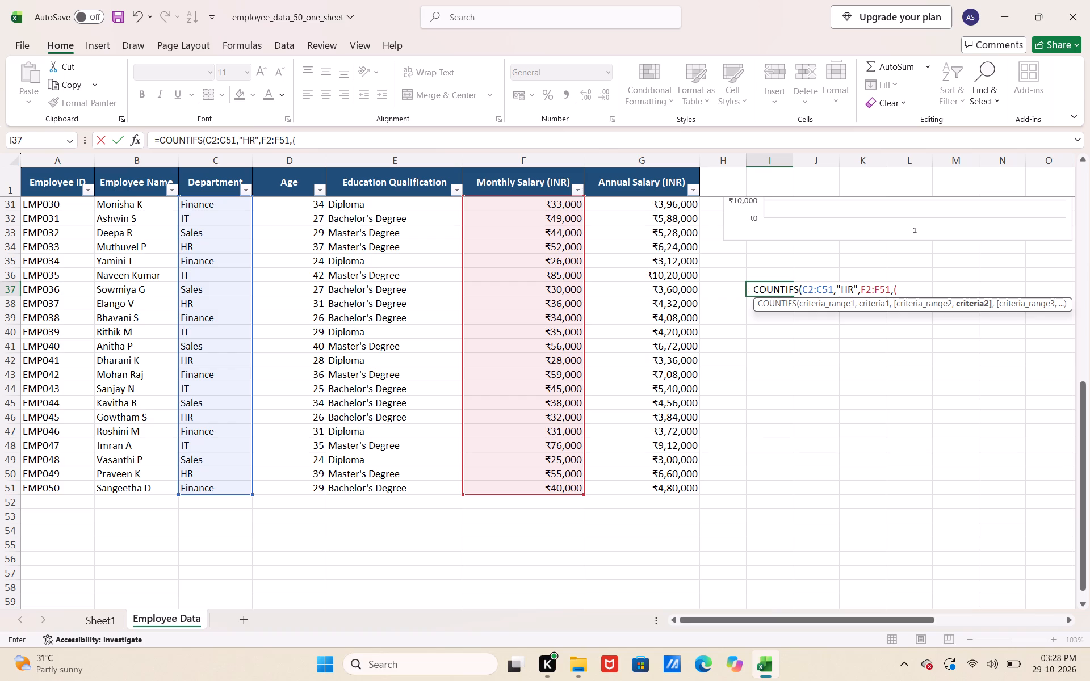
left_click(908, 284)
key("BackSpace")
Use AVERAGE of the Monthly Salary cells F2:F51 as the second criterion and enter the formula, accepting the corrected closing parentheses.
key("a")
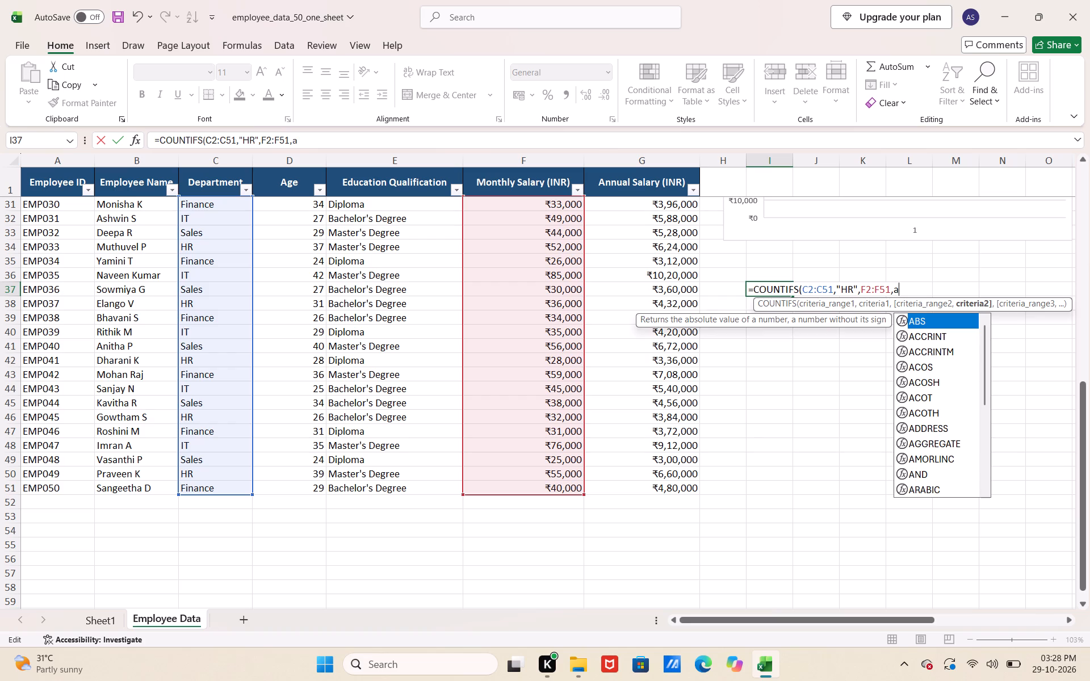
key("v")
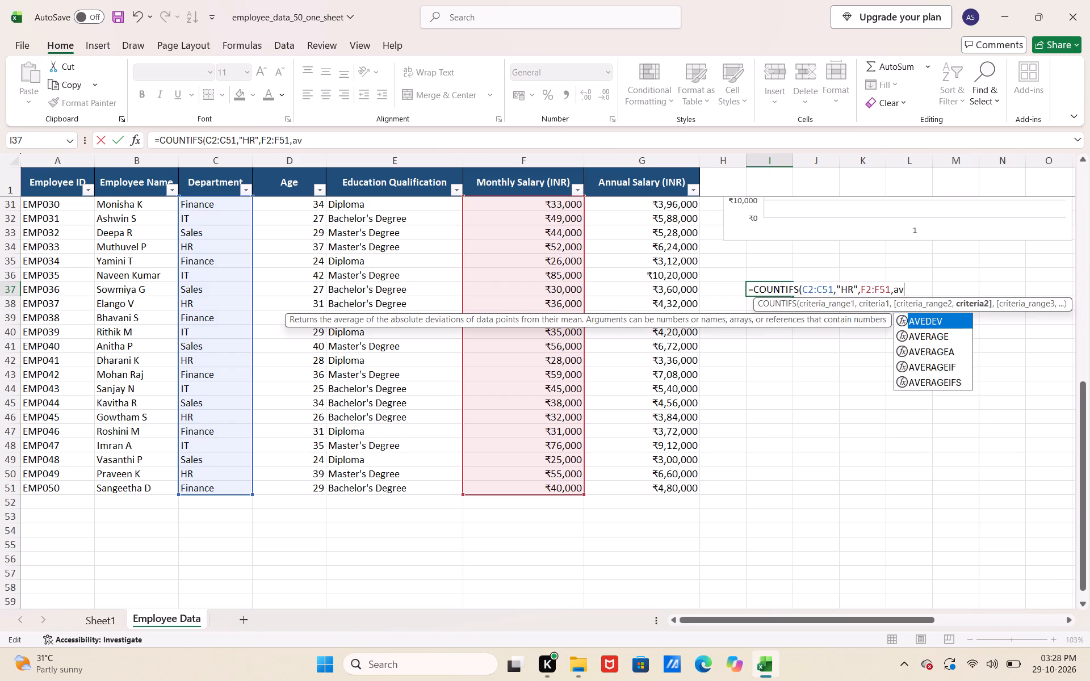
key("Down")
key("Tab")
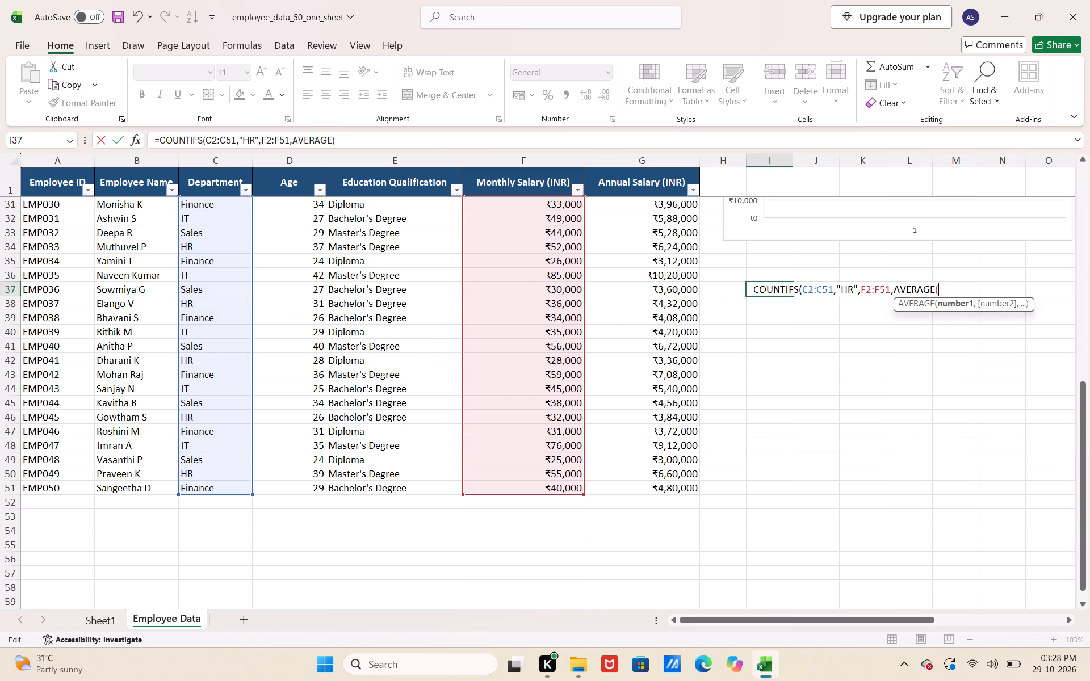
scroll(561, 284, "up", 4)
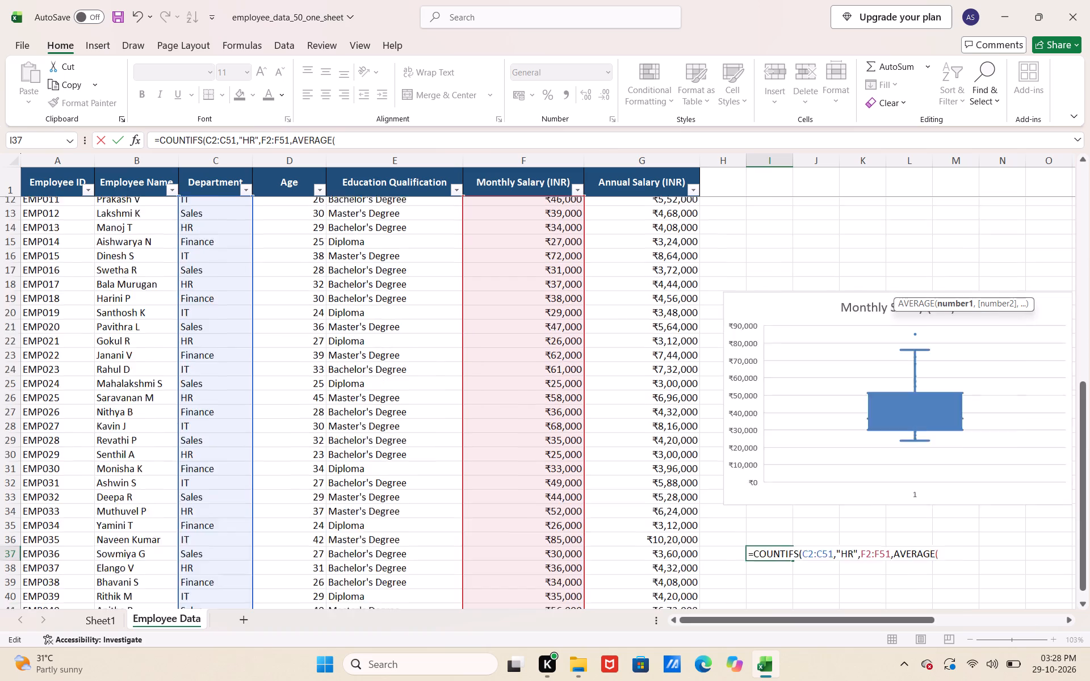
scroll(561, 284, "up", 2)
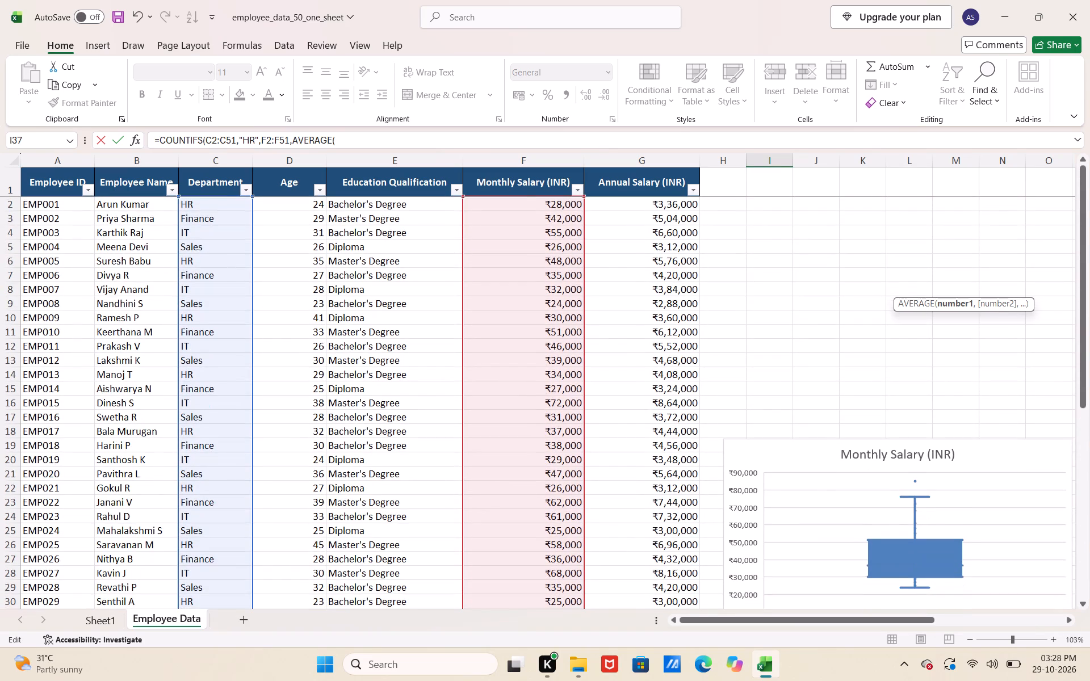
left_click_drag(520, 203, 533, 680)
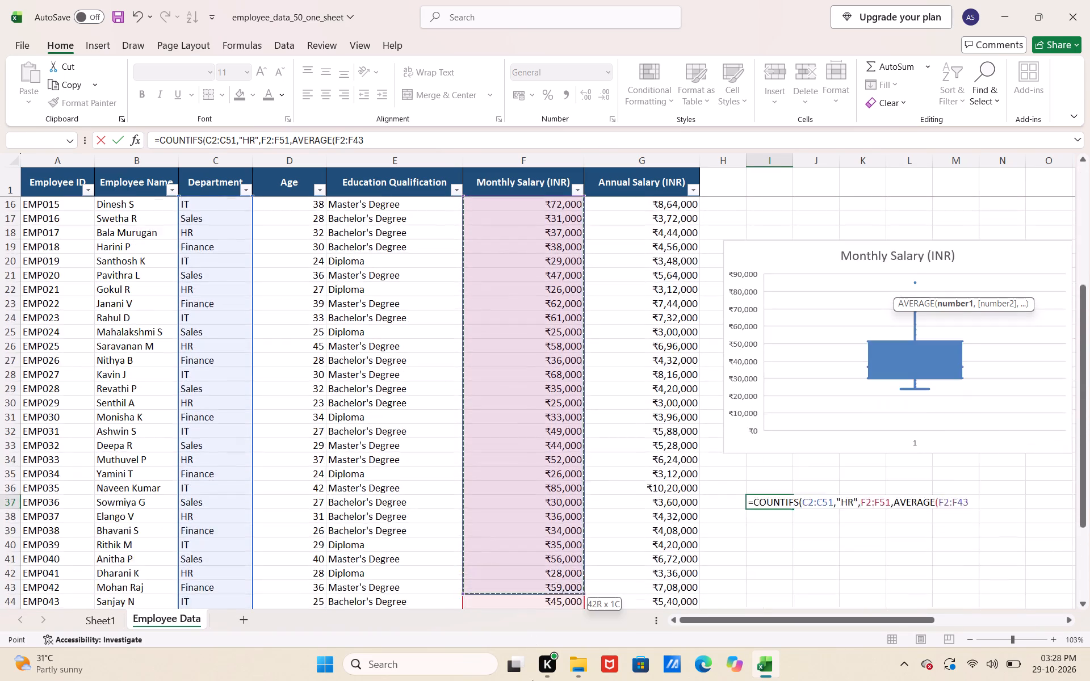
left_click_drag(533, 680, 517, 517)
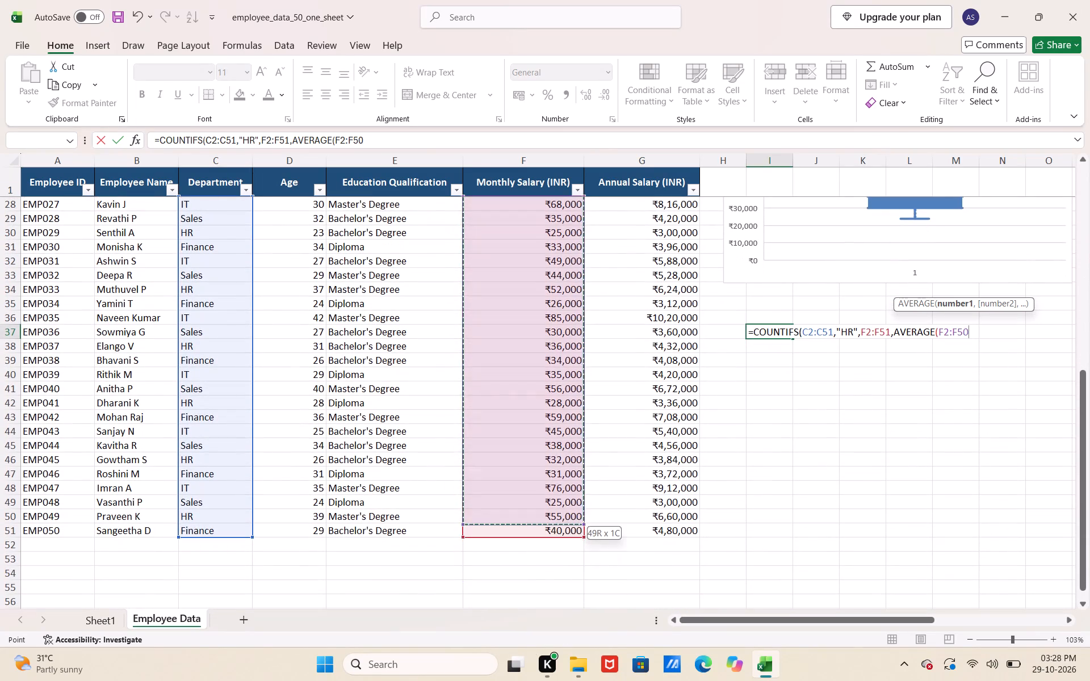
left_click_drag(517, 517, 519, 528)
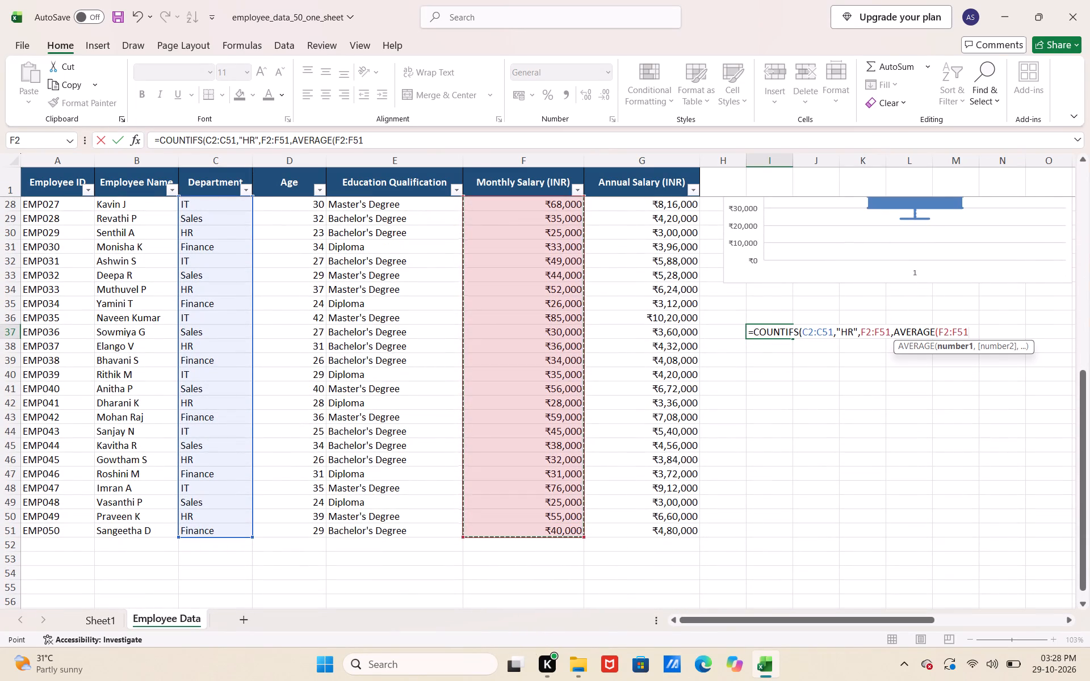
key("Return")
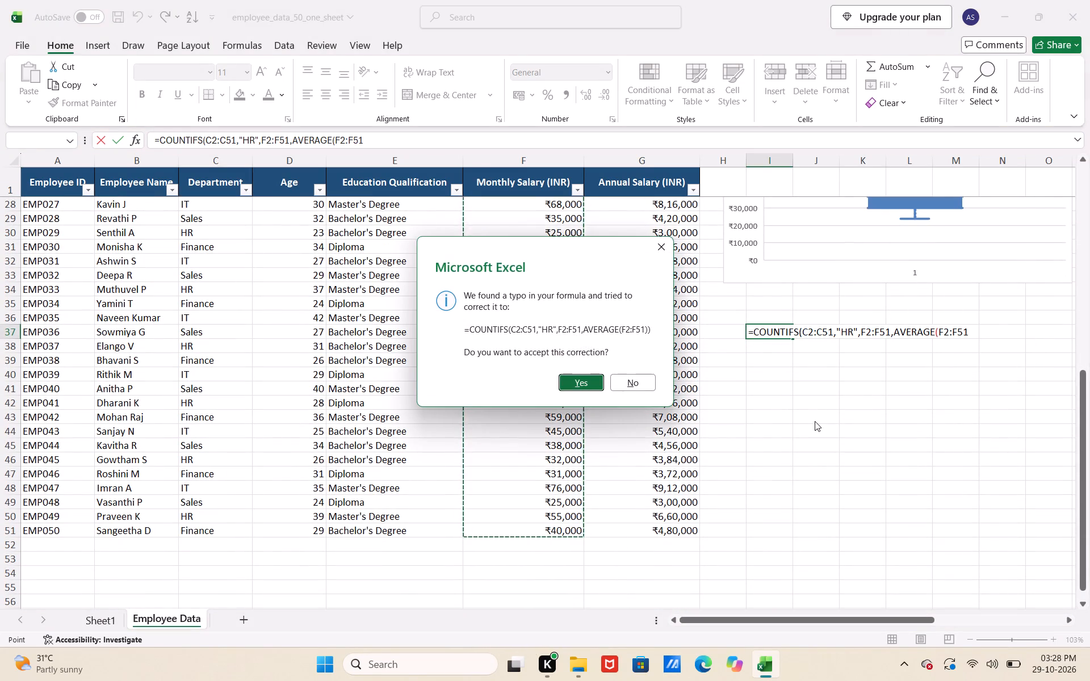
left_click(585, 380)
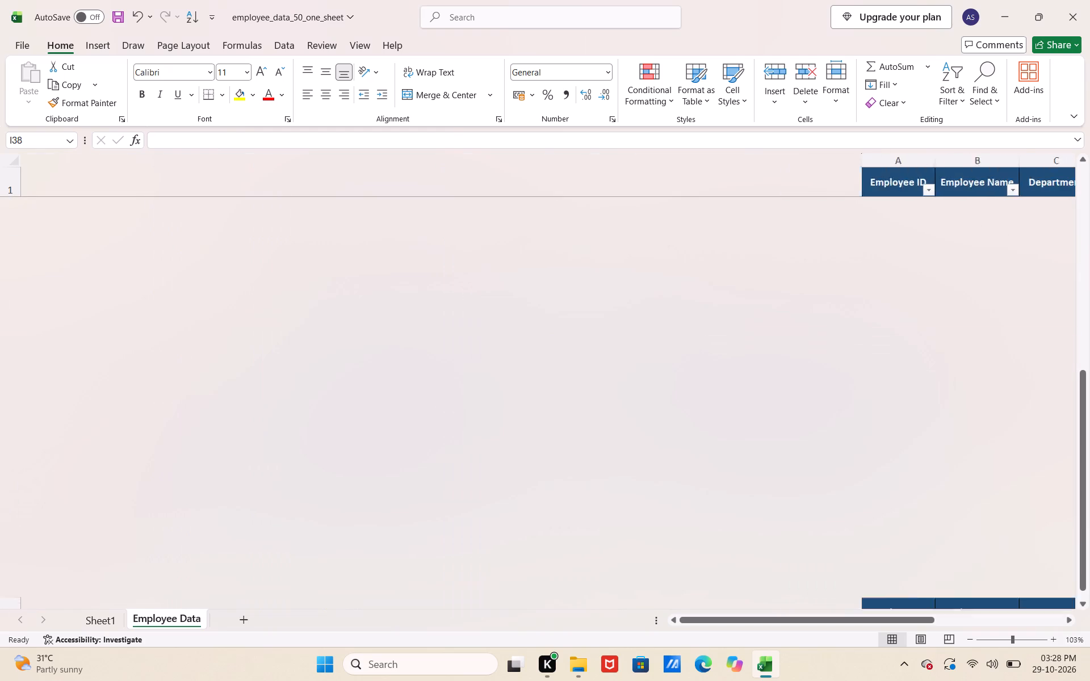
Clear the COUNTIFS formula from cell I37 on the Employee Data sheet.
scroll(585, 380, "left", 5)
scroll(605, 236, "down", 4)
left_click(536, 335)
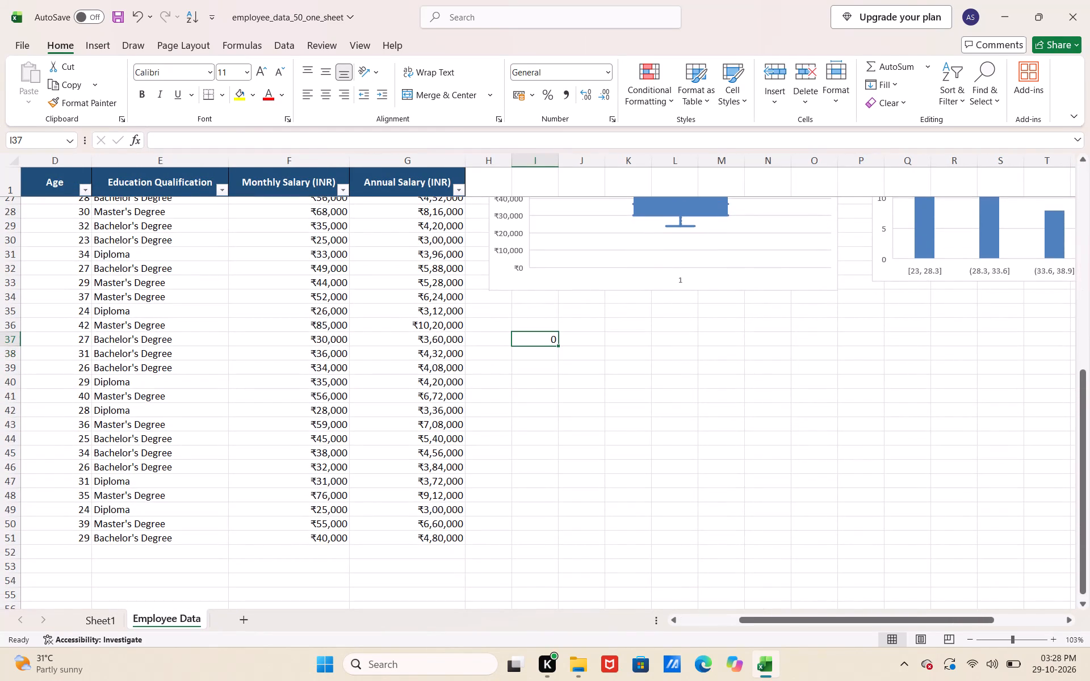
key("BackSpace")
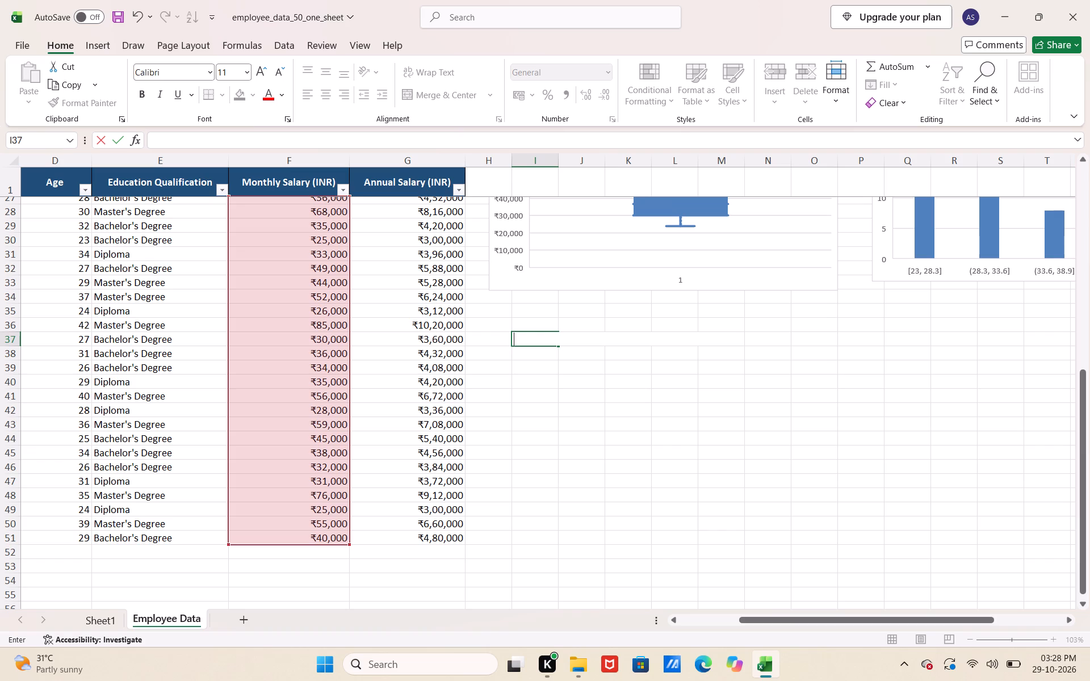
Start a new formula in cell I37 with the AVERAGEIF function, replacing the AVERAGE function picked first.
scroll(536, 335, "up", 1)
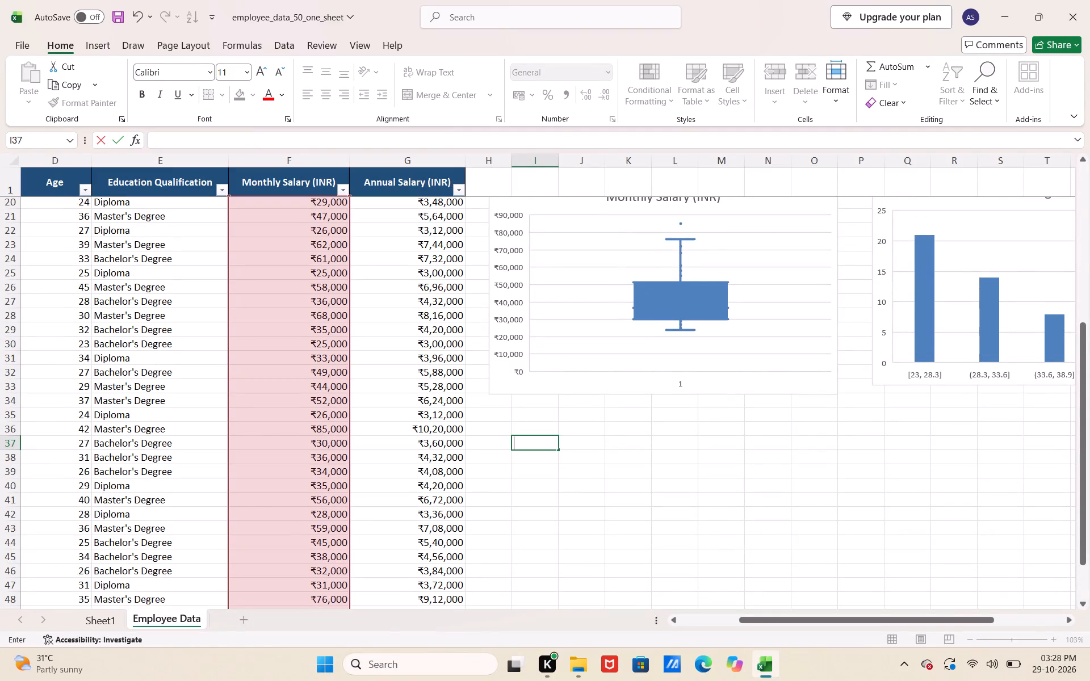
key("a")
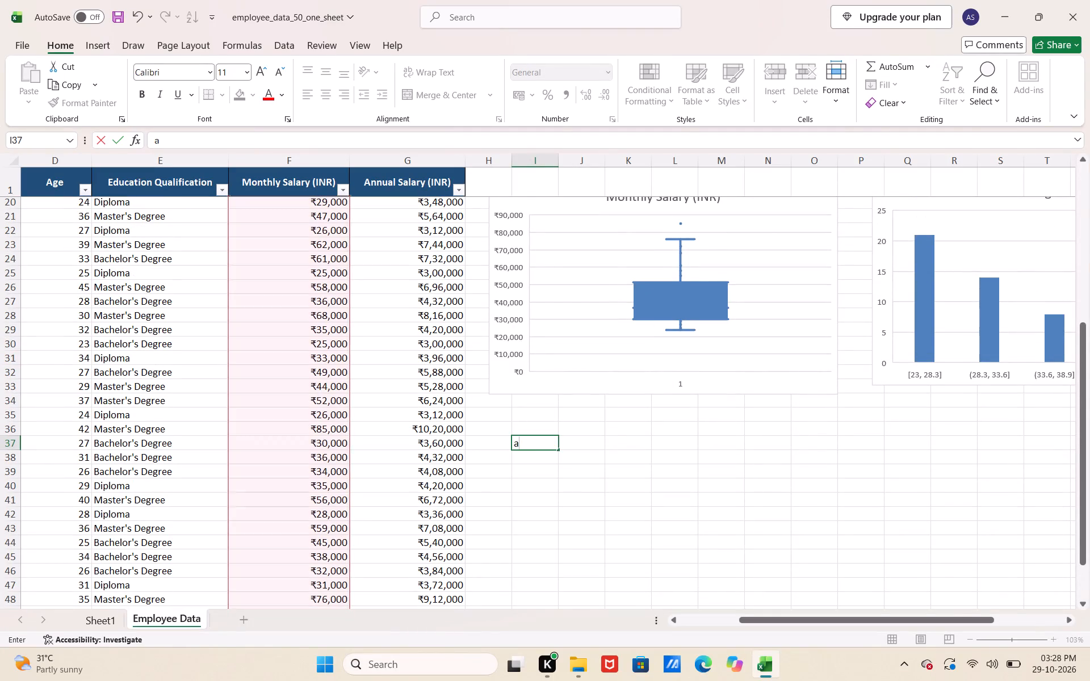
key("BackSpace")
type("=av")
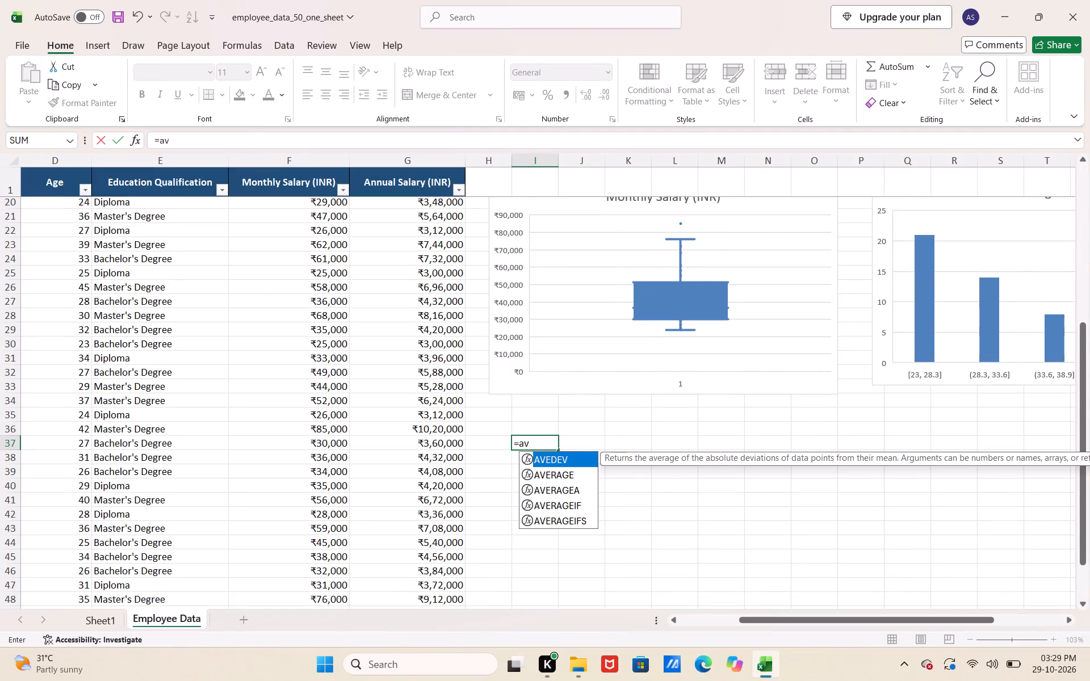
key("Down")
key("Tab")
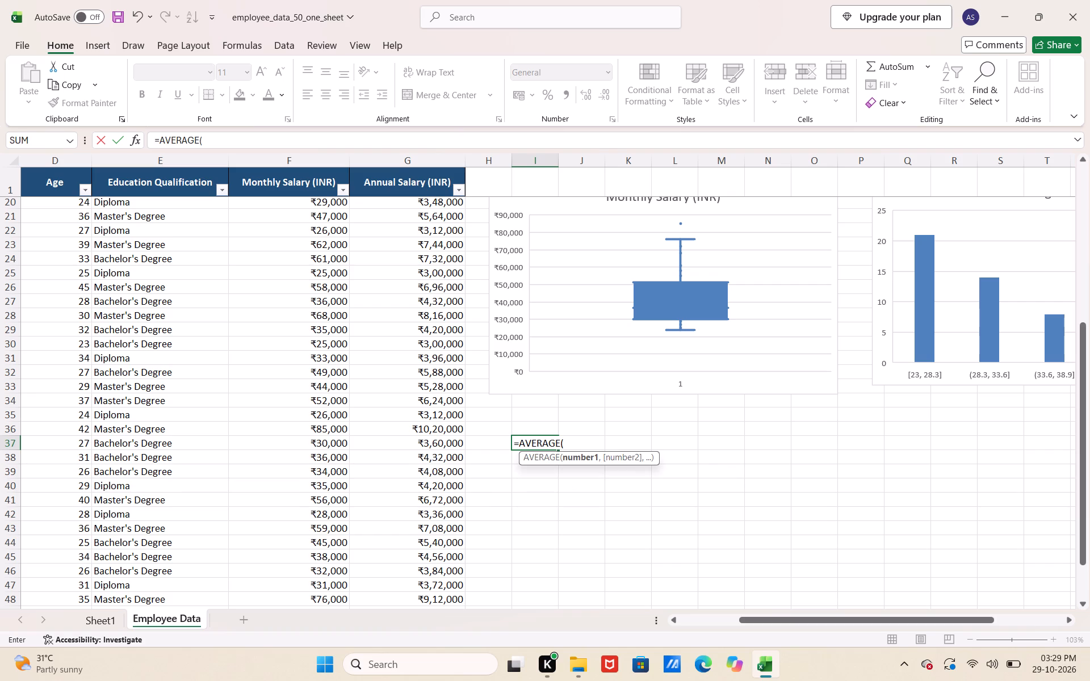
key("BackSpace")
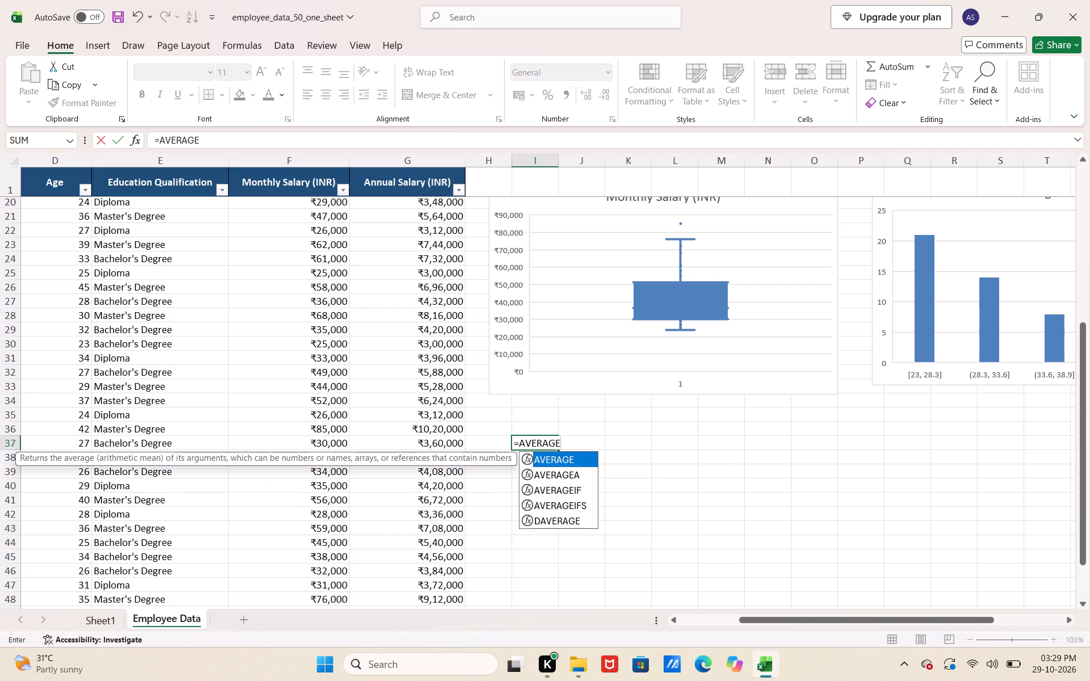
key("Down")
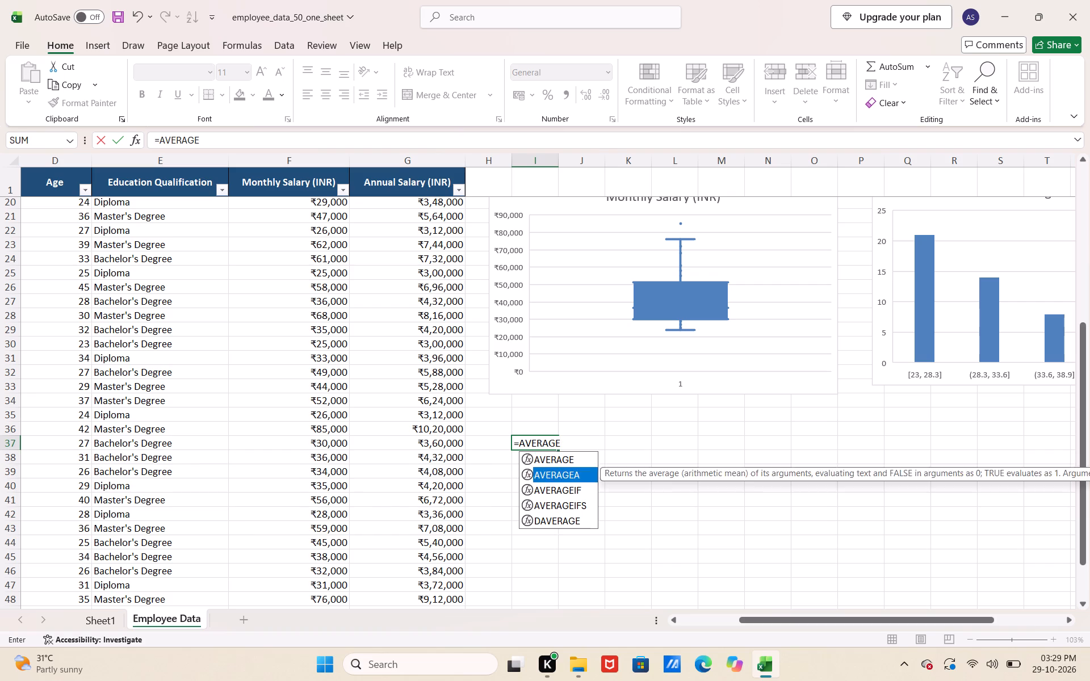
key("Down")
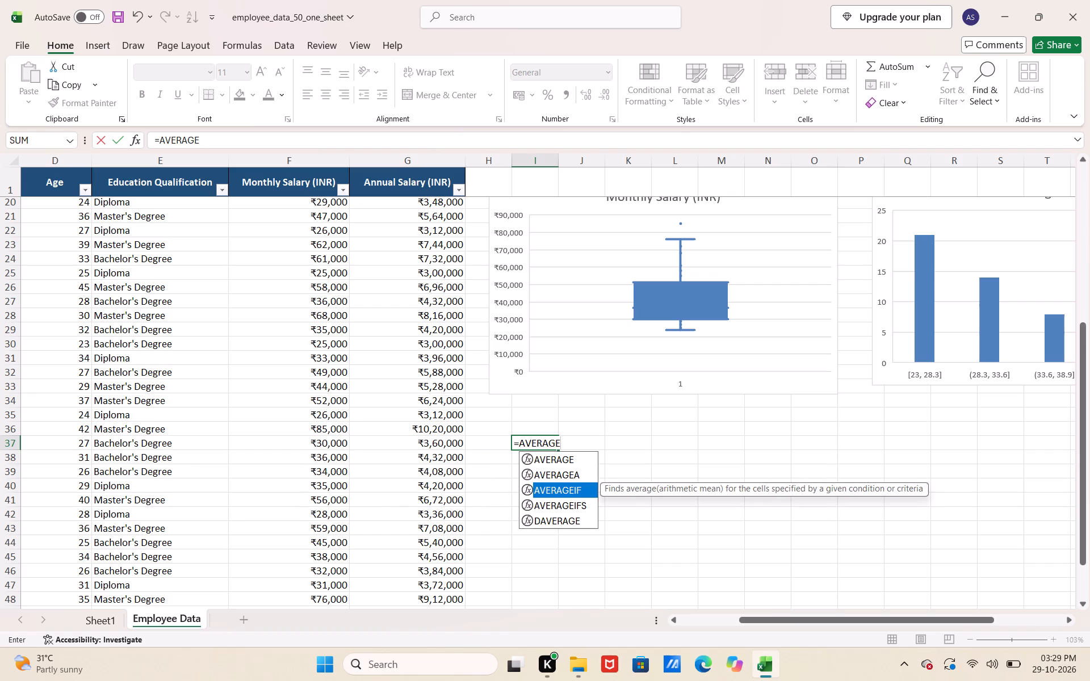
key("Tab")
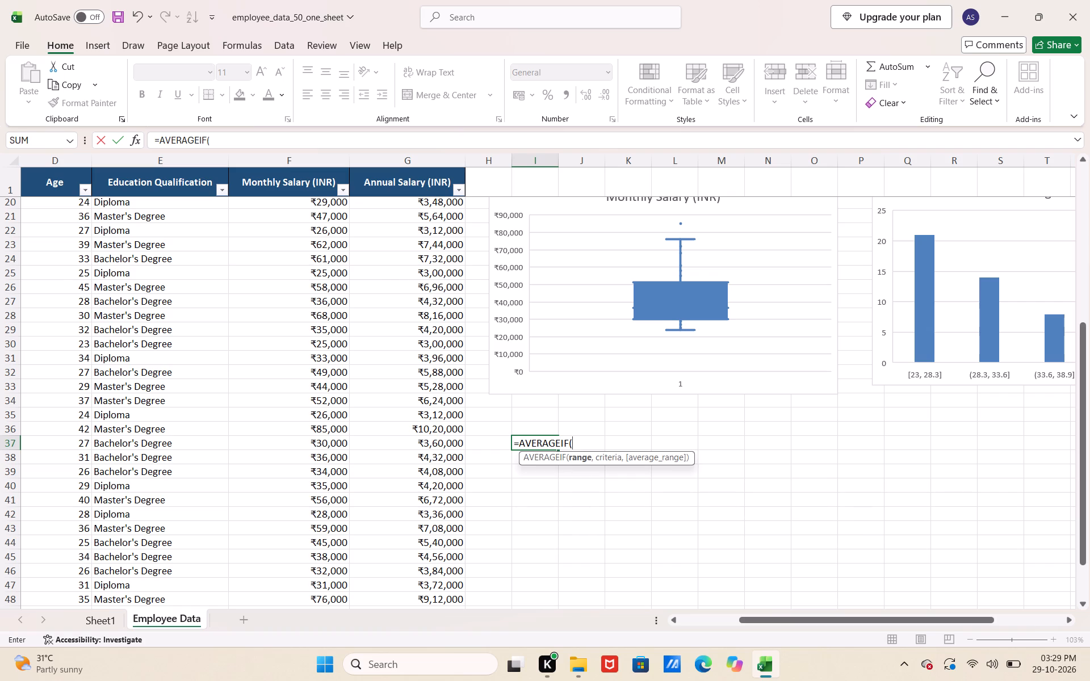
Set the range argument of the AVERAGEIF formula to the Department cells C2:C51.
scroll(410, 436, "right", 5)
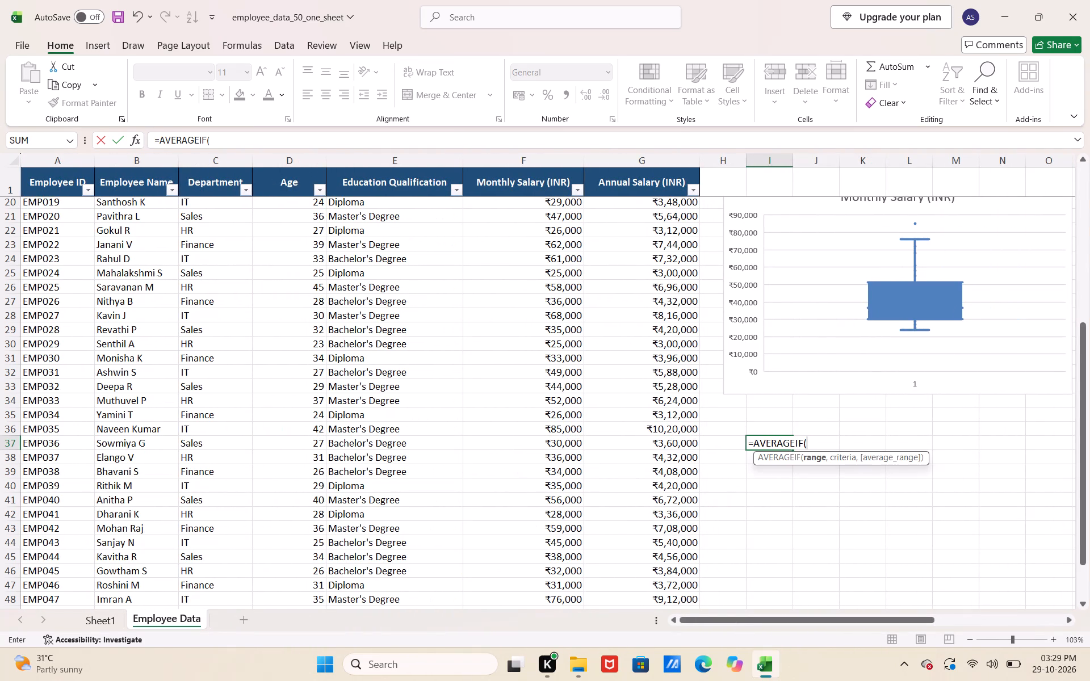
scroll(206, 203, "up", 3)
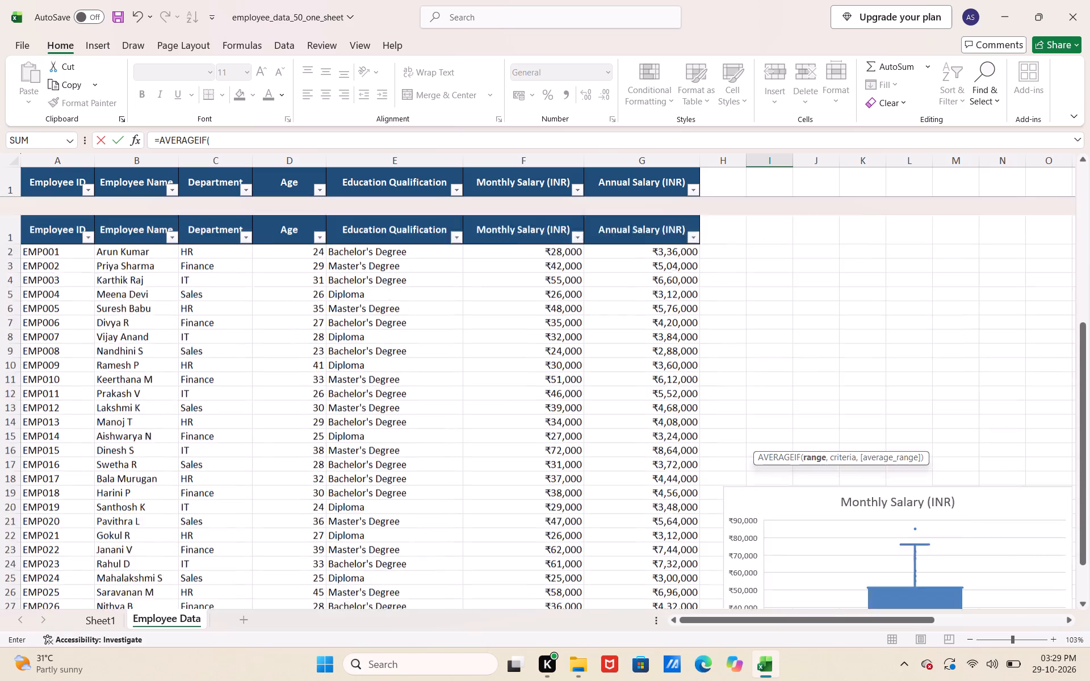
left_click_drag(199, 203, 199, 207)
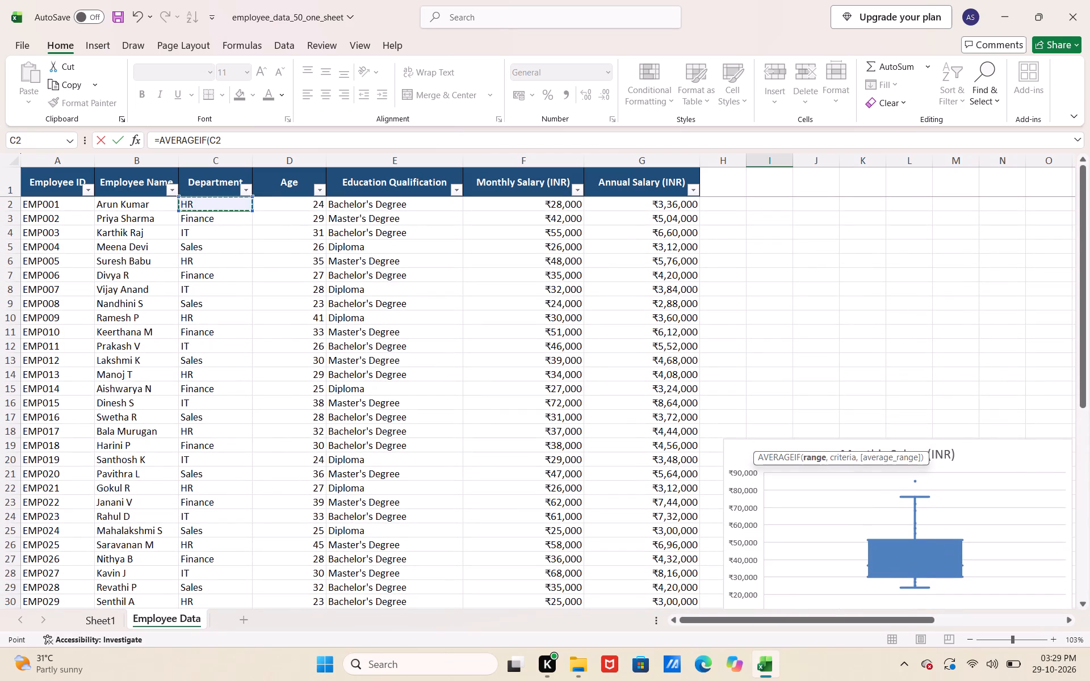
left_click_drag(199, 207, 215, 680)
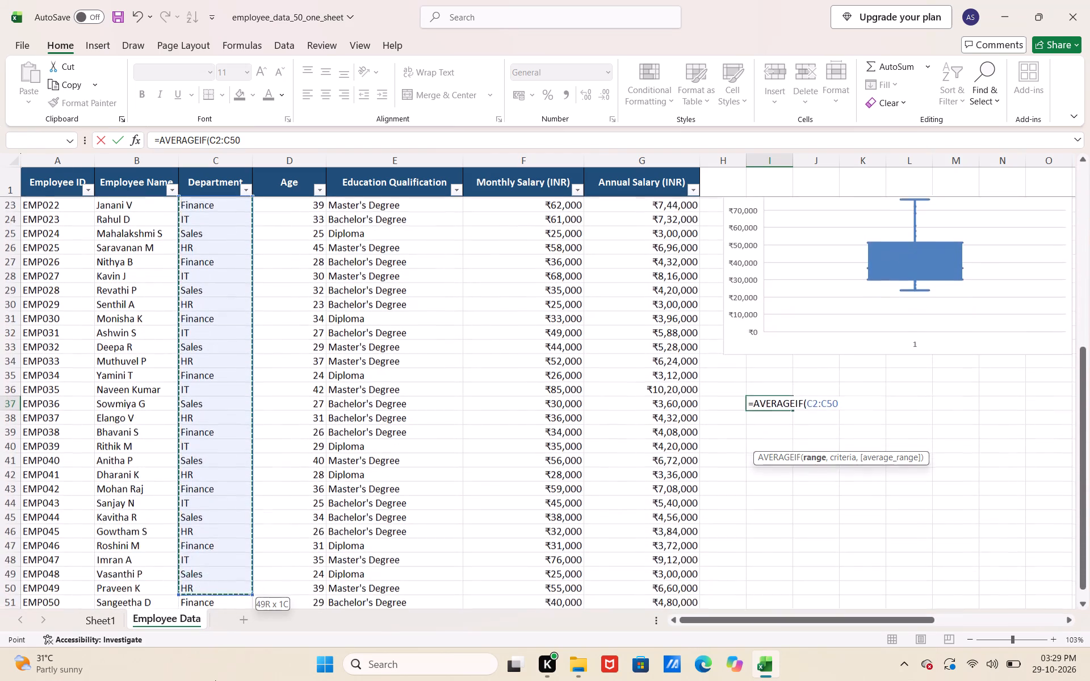
left_click_drag(215, 680, 207, 562)
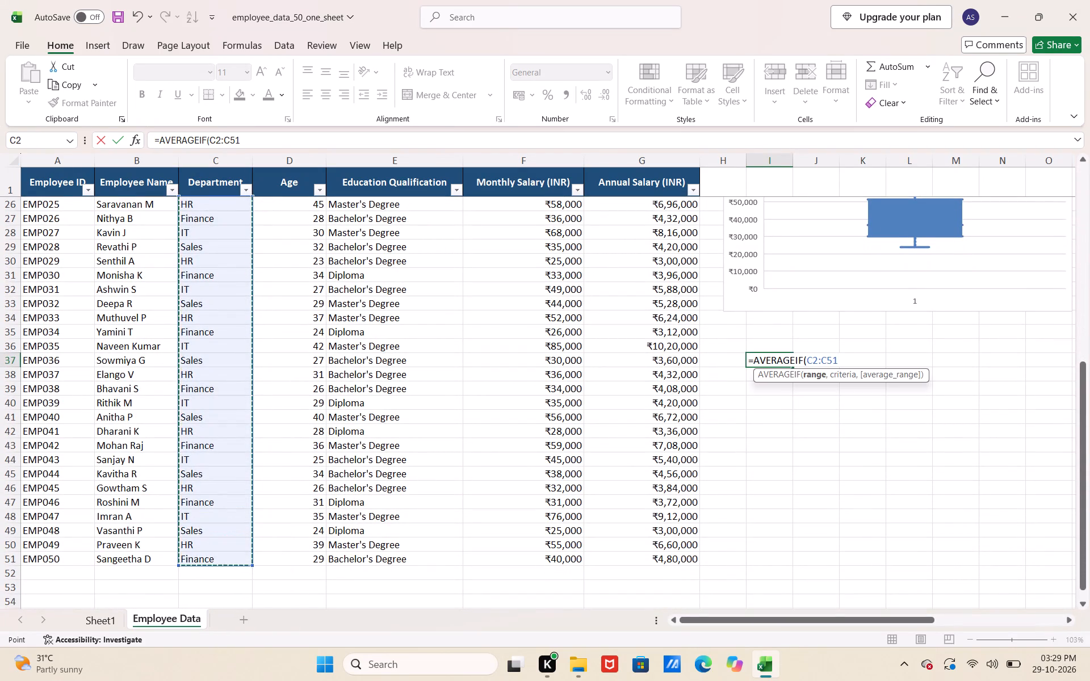
key("comma")
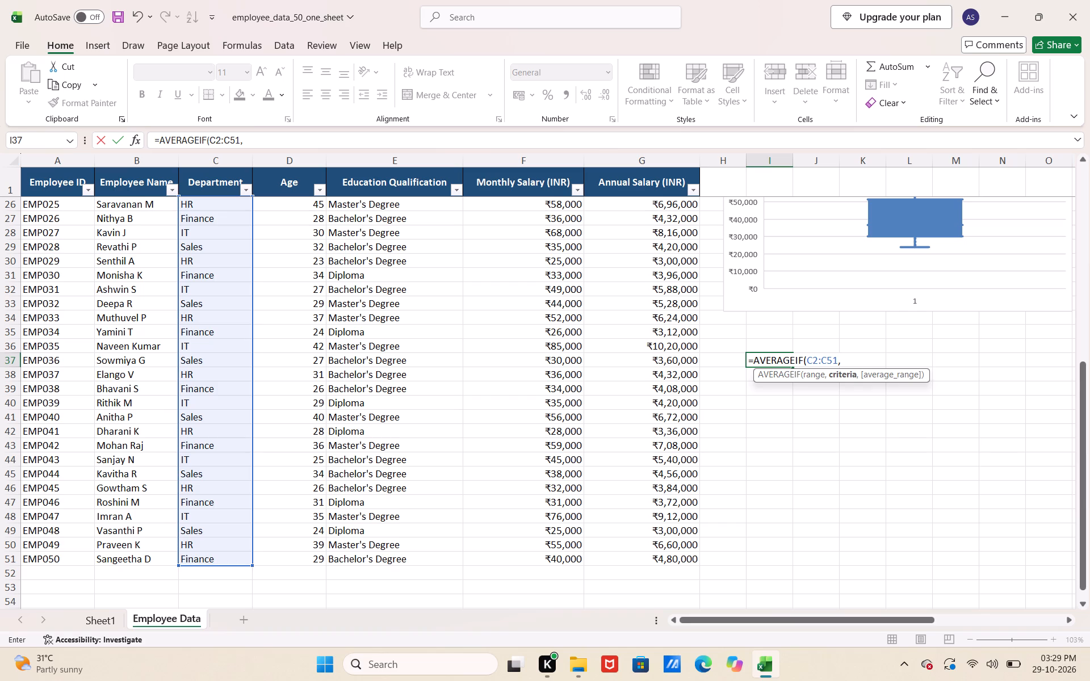
Add "HR" as the criteria of the AVERAGEIF formula, removing the surplus letters.
key("shift+quotedbl")
key("shift+h")
key("shift+h")
key("shift+h")
key("shift+h")
key("shift+h")
key("shift+h")
key("BackSpace")
key("BackSpace")
key("BackSpace")
key("BackSpace")
key("BackSpace")
key("shift+r")
key("shift+quotedbl")
key("comma")
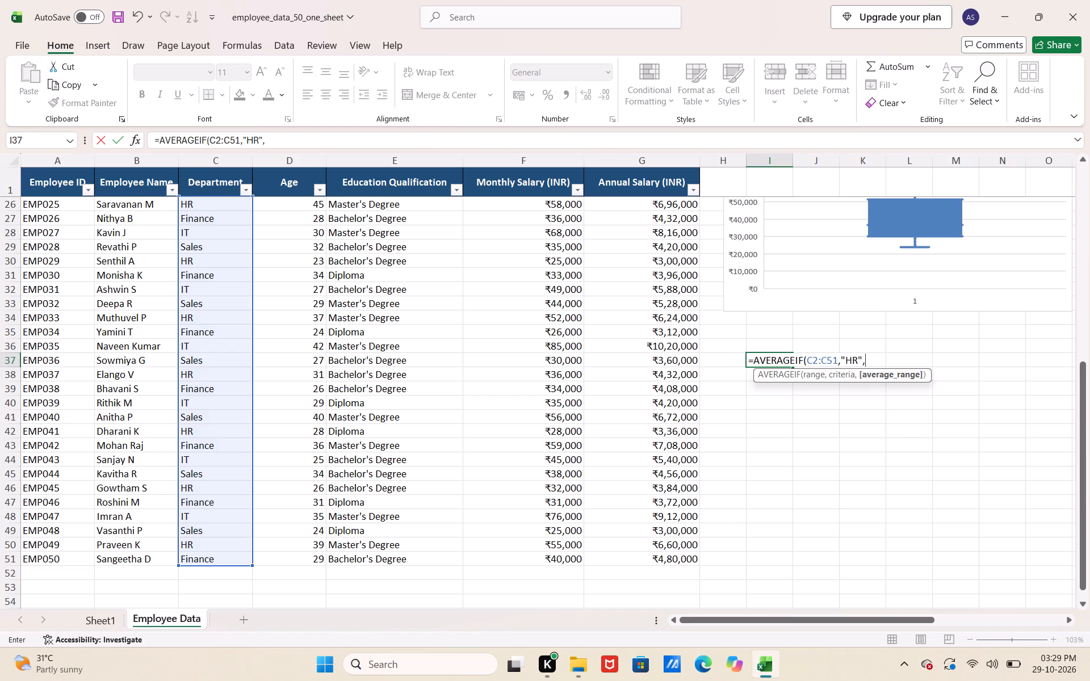
Set the average range to the Monthly Salary cells F2:F51 and enter the AVERAGEIF formula.
scroll(598, 226, "up", 4)
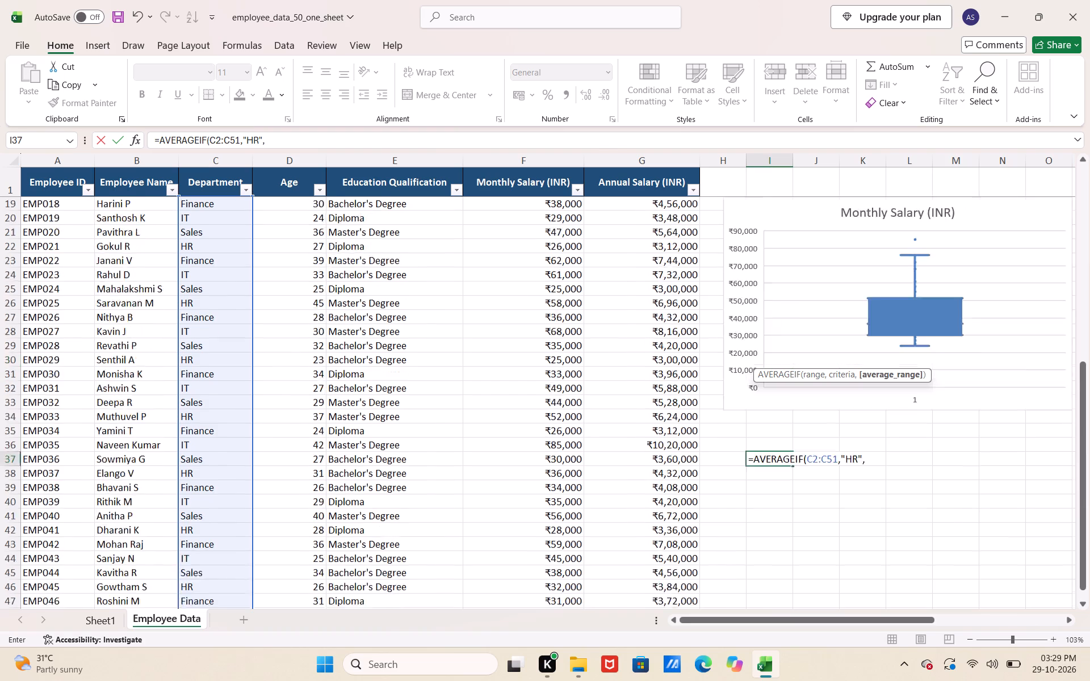
scroll(598, 226, "up", 2)
left_click_drag(518, 200, 520, 270)
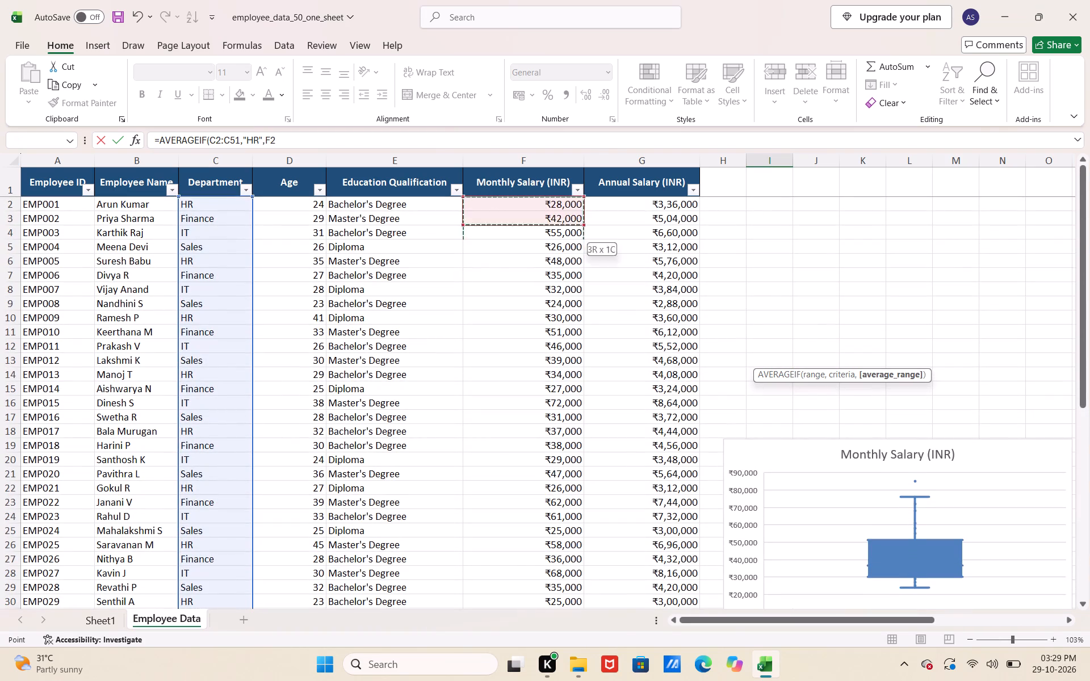
left_click_drag(520, 270, 518, 632)
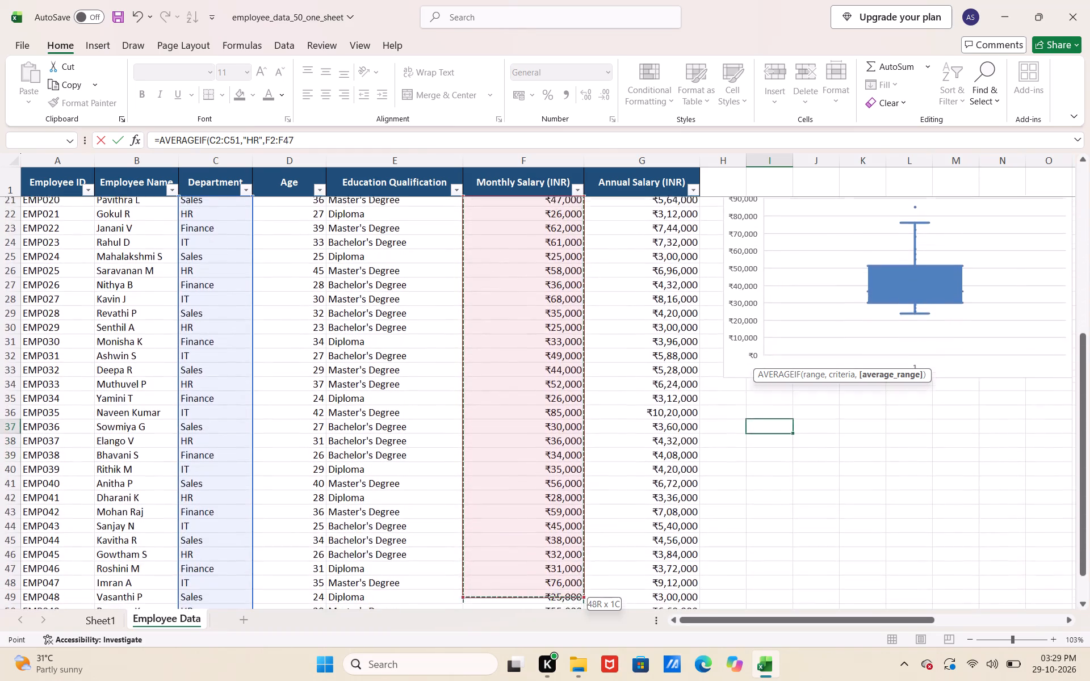
left_click_drag(518, 632, 512, 578)
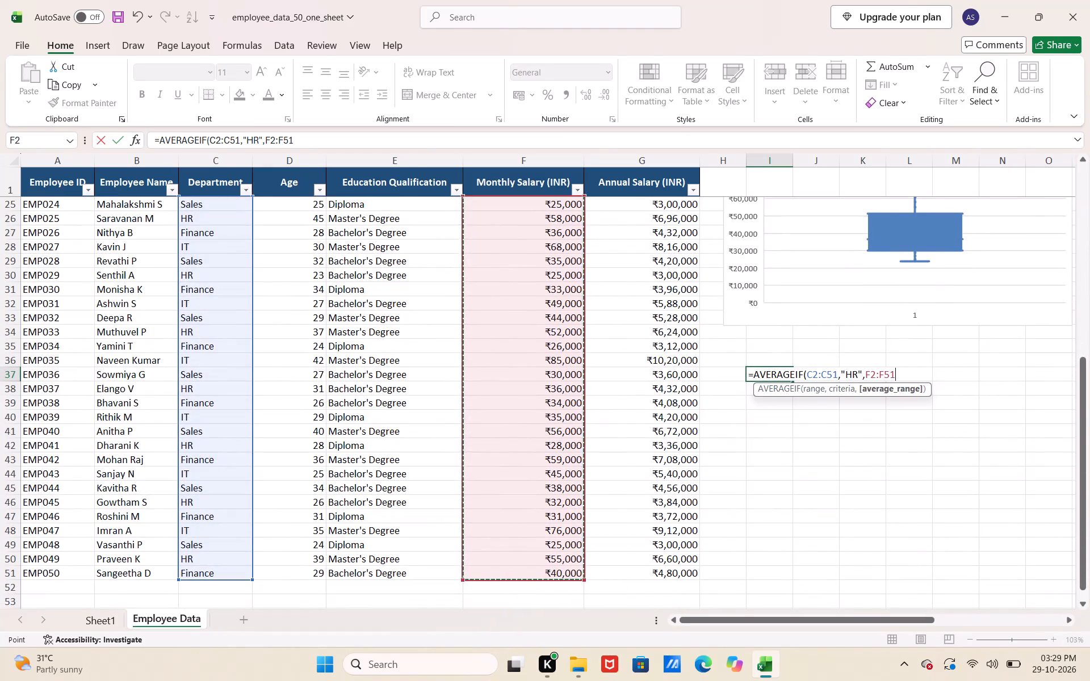
key("Return")
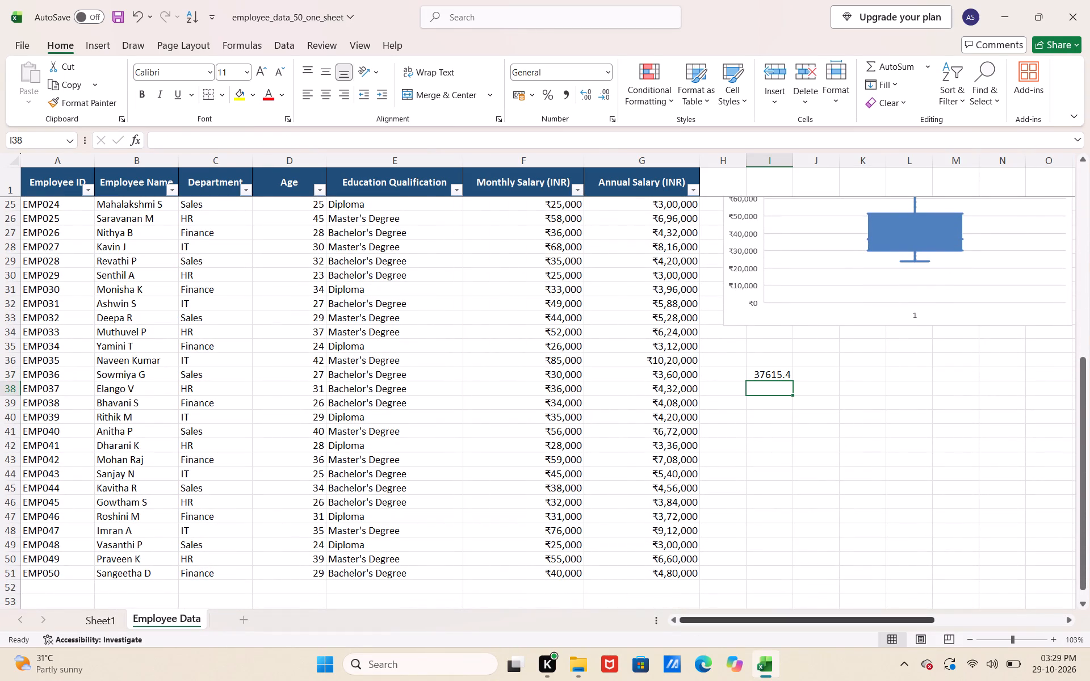
Move the AVERAGEIF formula from cell I37 to cell J37.
left_click(761, 373)
left_click_drag(761, 373, 817, 381)
left_click(817, 381)
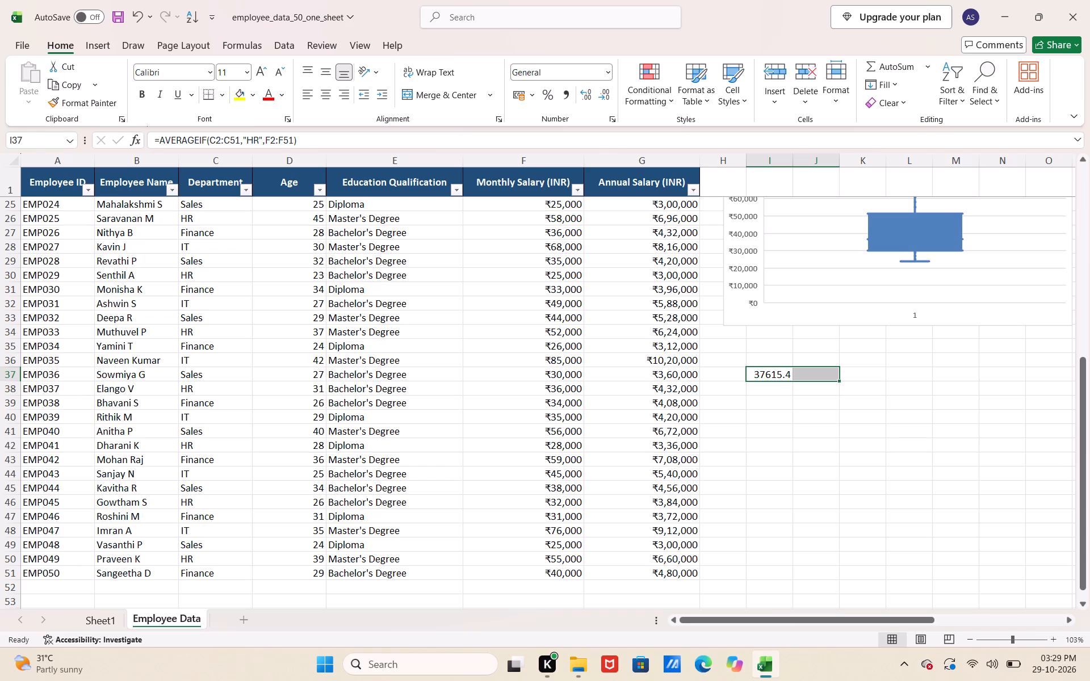
left_click(778, 373)
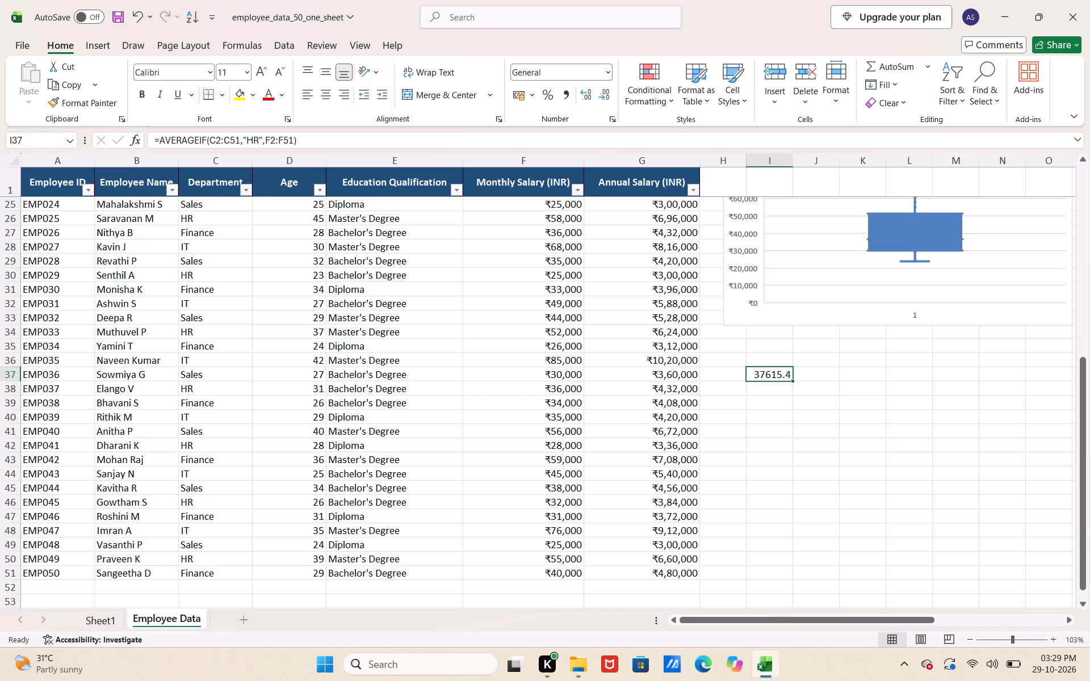
key("ctrl+x")
left_click(821, 376)
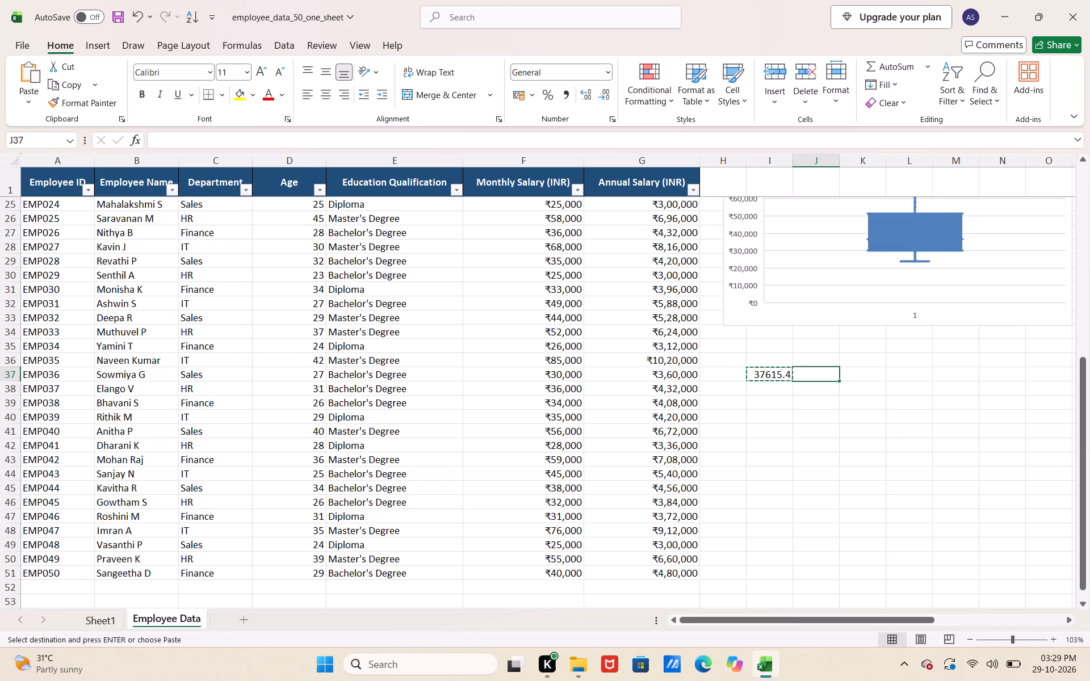
key("ctrl+v")
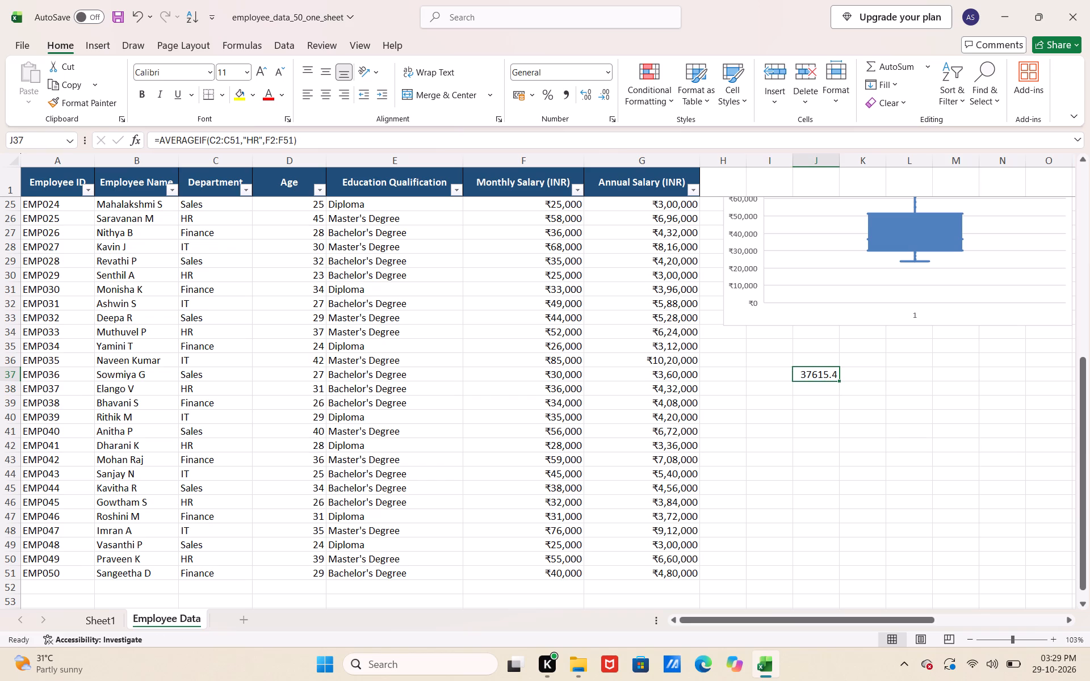
Label the HR average in cell I37 with the text "HR Avg Mounthly salary".
left_click(758, 375)
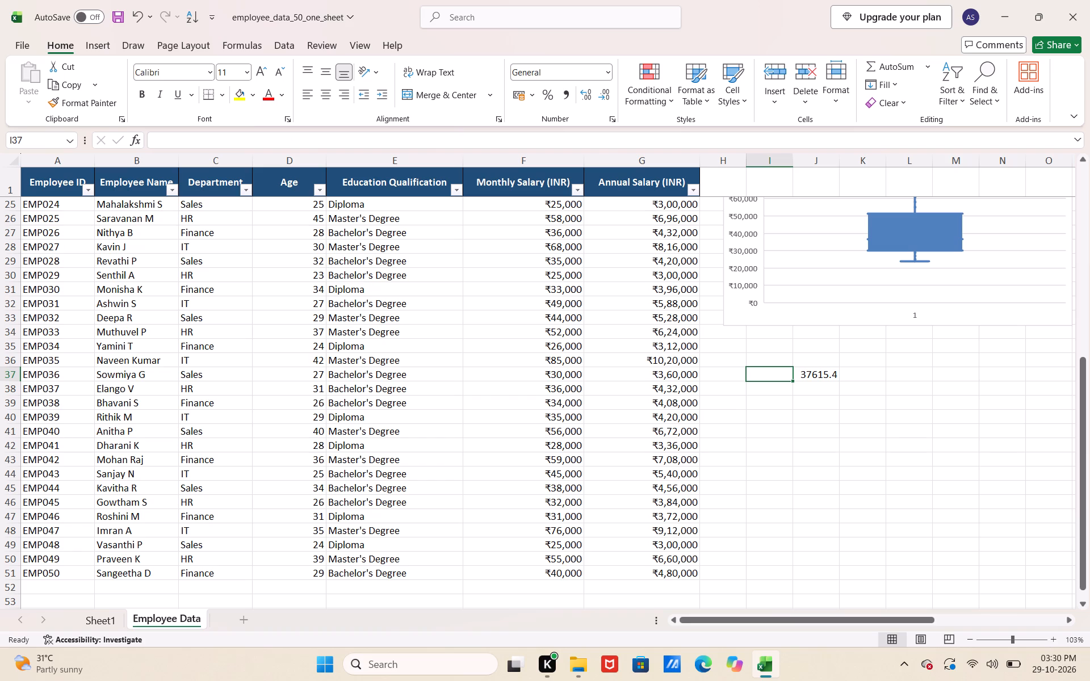
type("HR")
key("space")
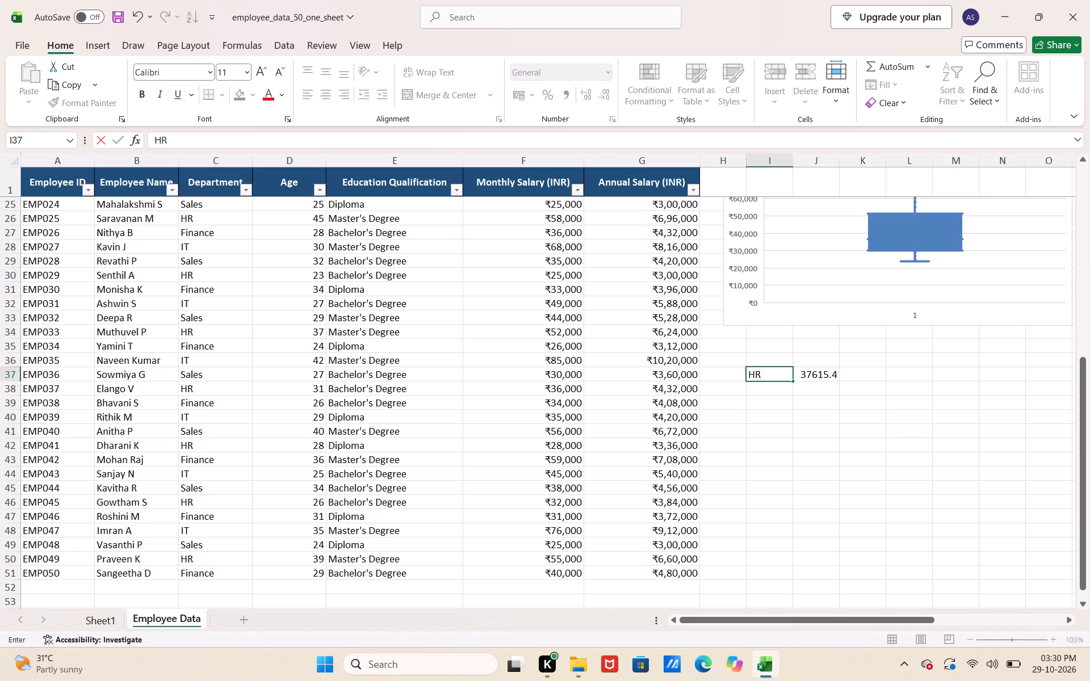
key("shift+a")
key("v")
type("g")
key("space")
type("MO")
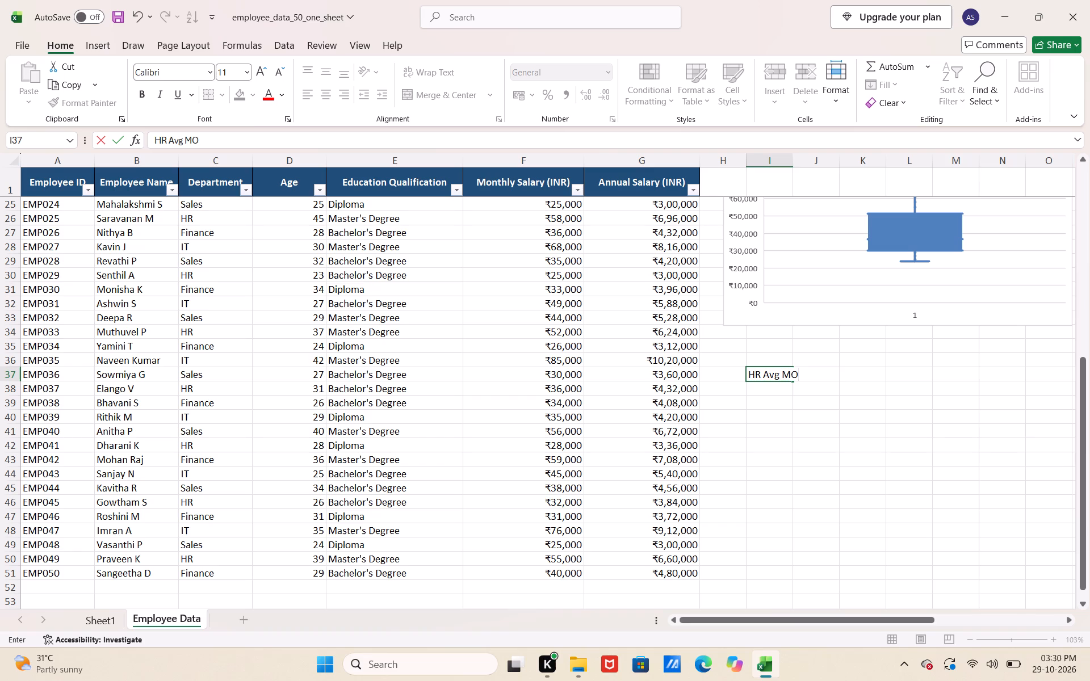
key("BackSpace")
type("ounthly")
key("space")
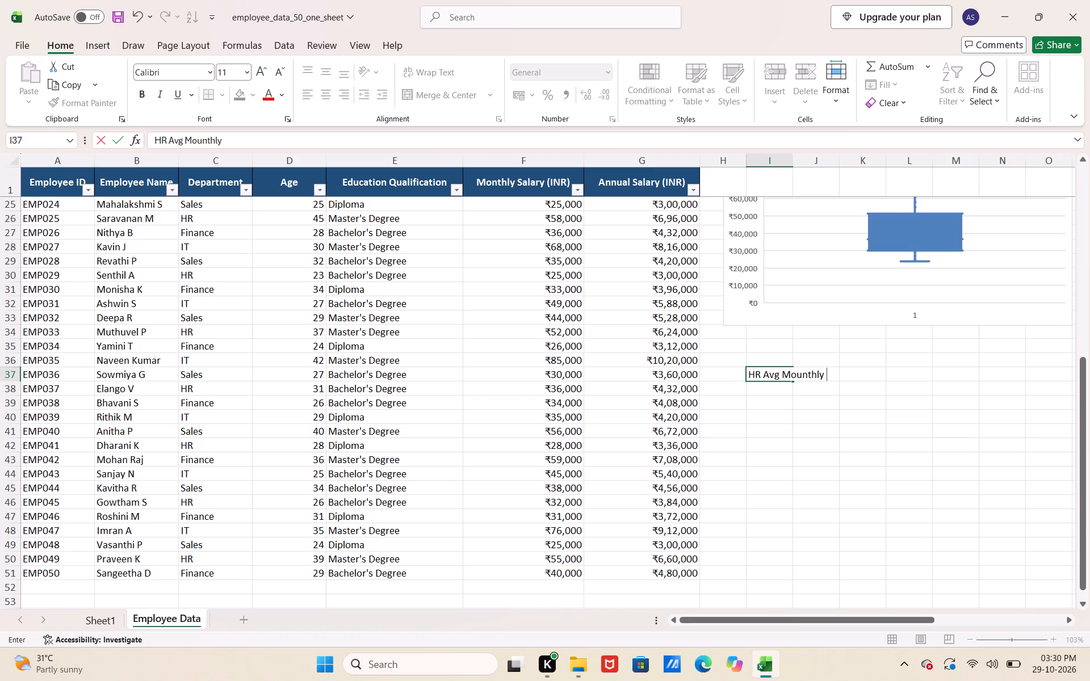
type("salary")
key("BackSpace")
key("BackSpace")
type("ry")
key("Return")
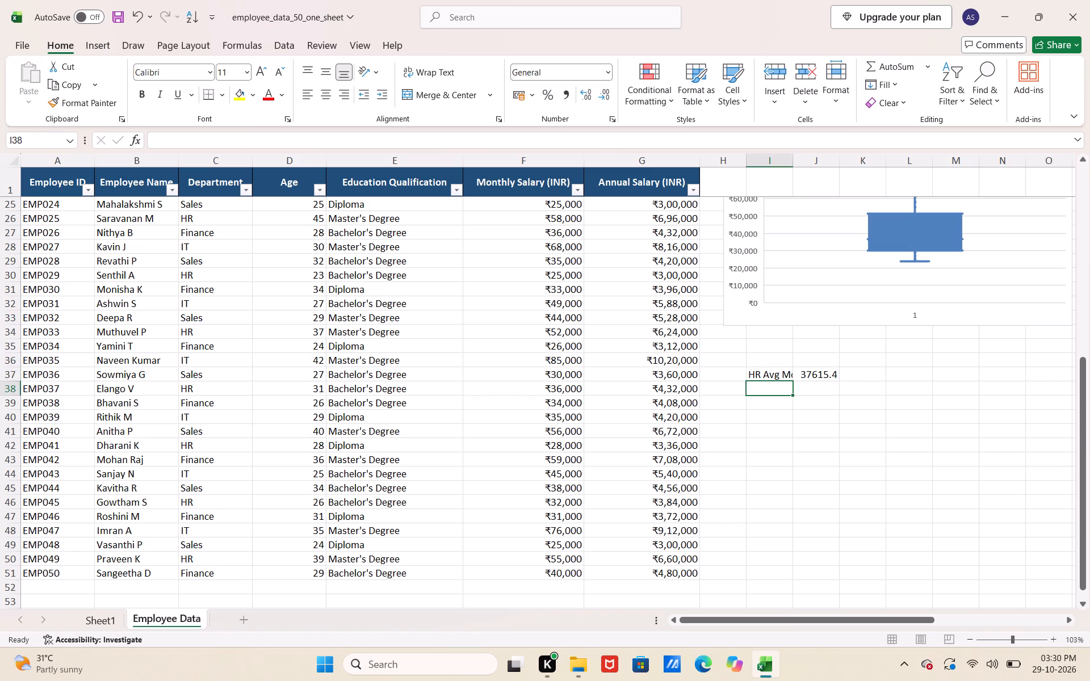
Auto-fit the width of column I to its longest text.
double_click(795, 155)
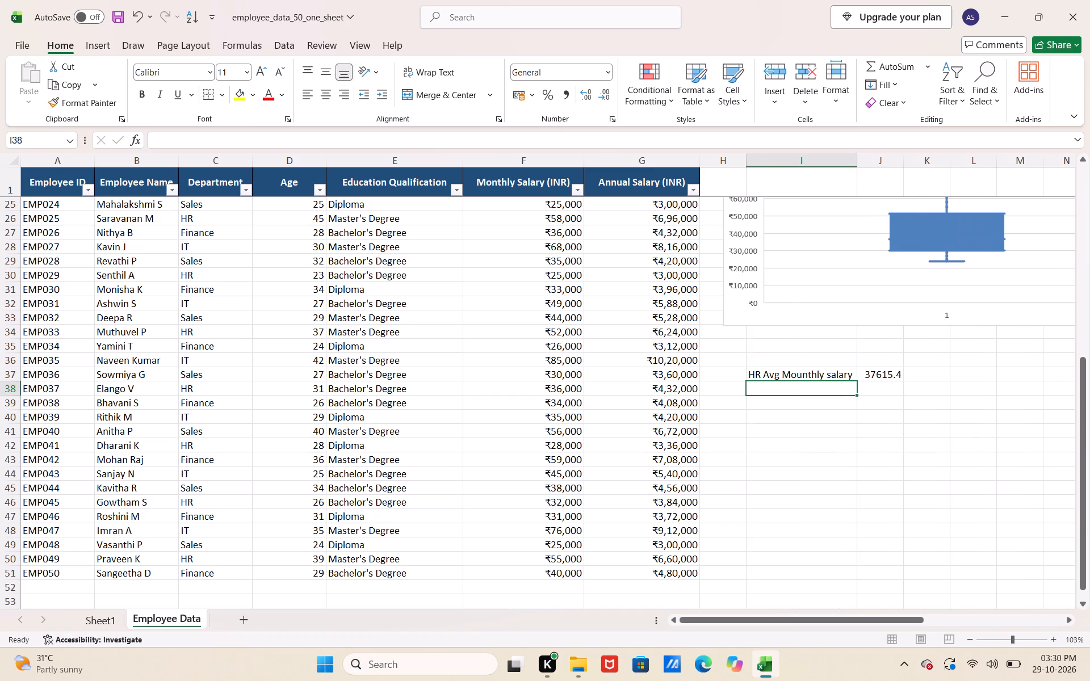
Start an AVERAGEIF formula in cell J38, below the HR average.
scroll(884, 495, "left", 2)
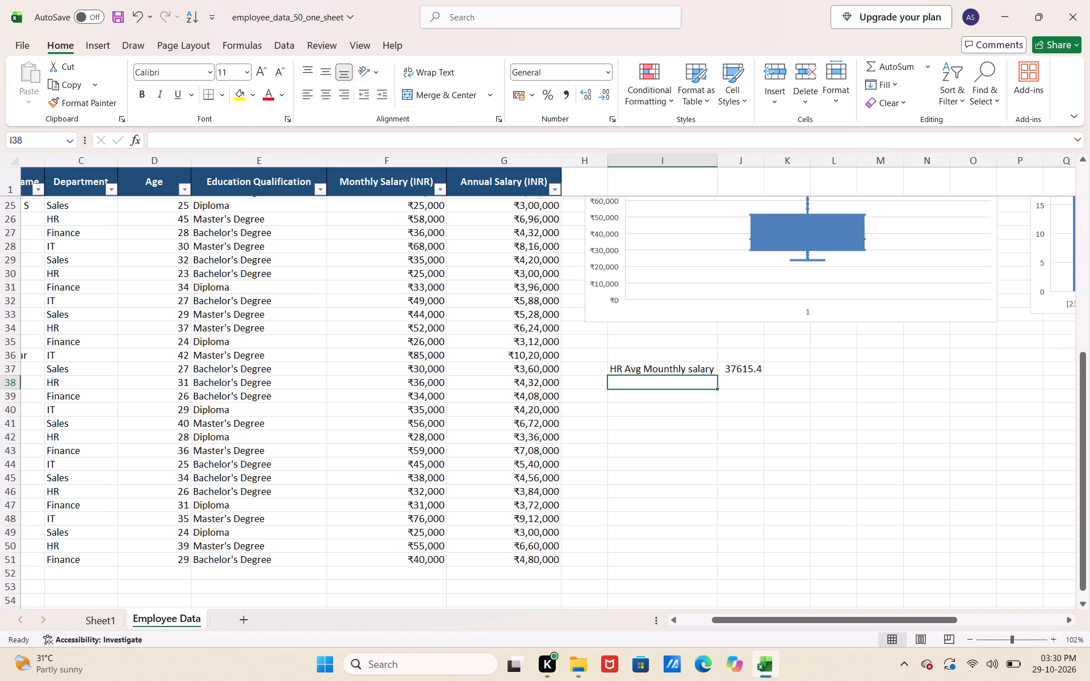
left_click(735, 383)
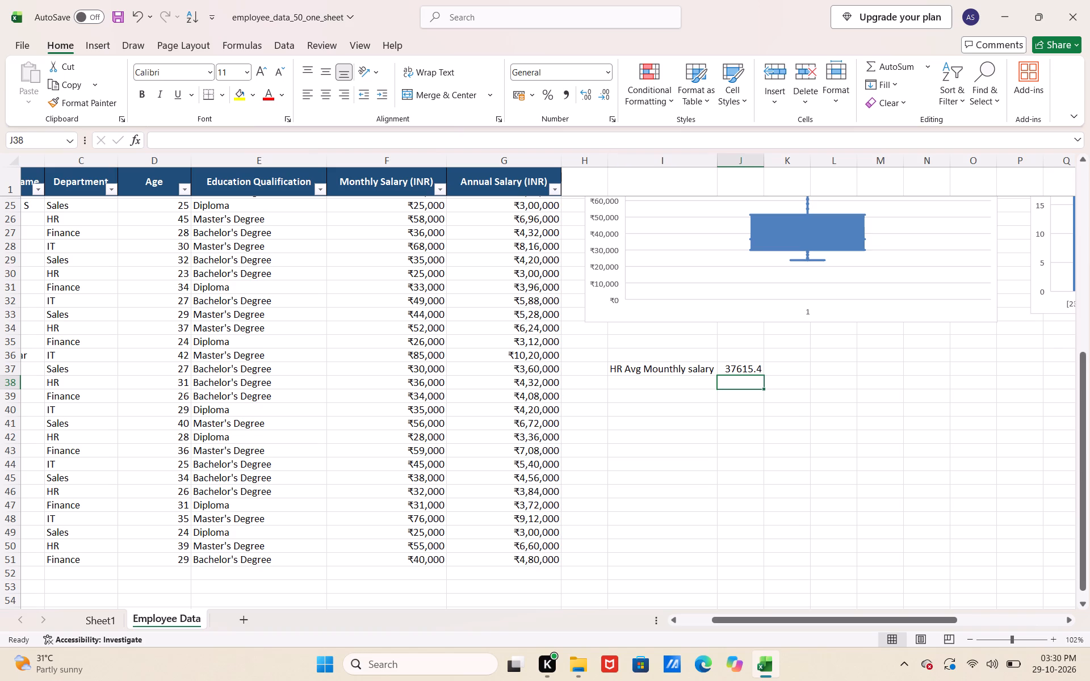
key("equal")
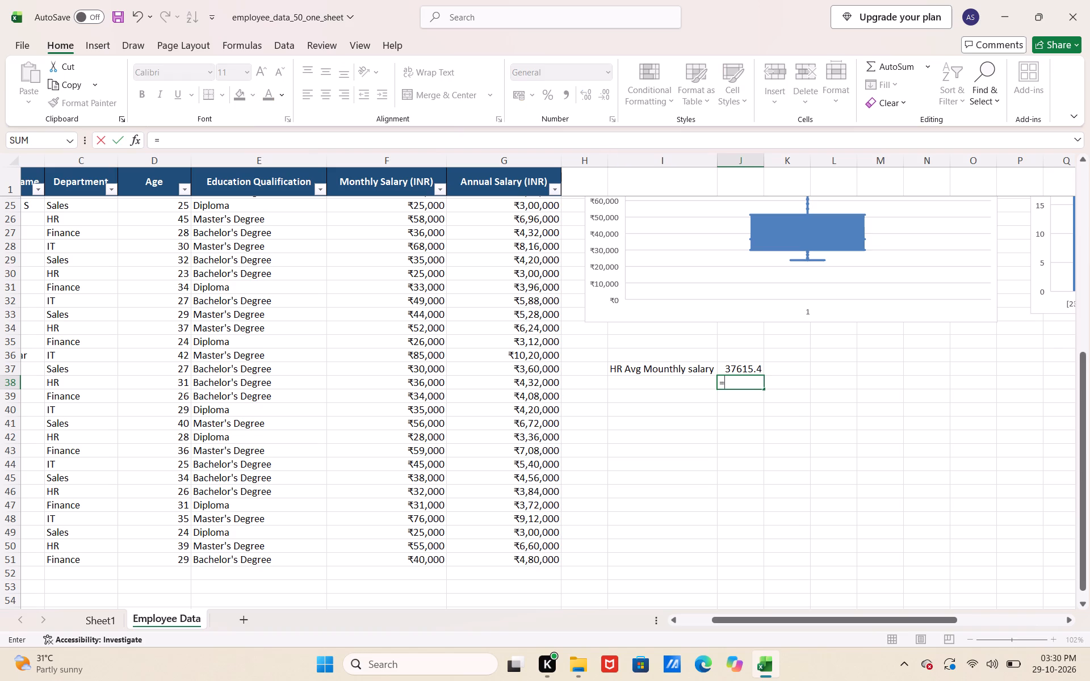
key("a")
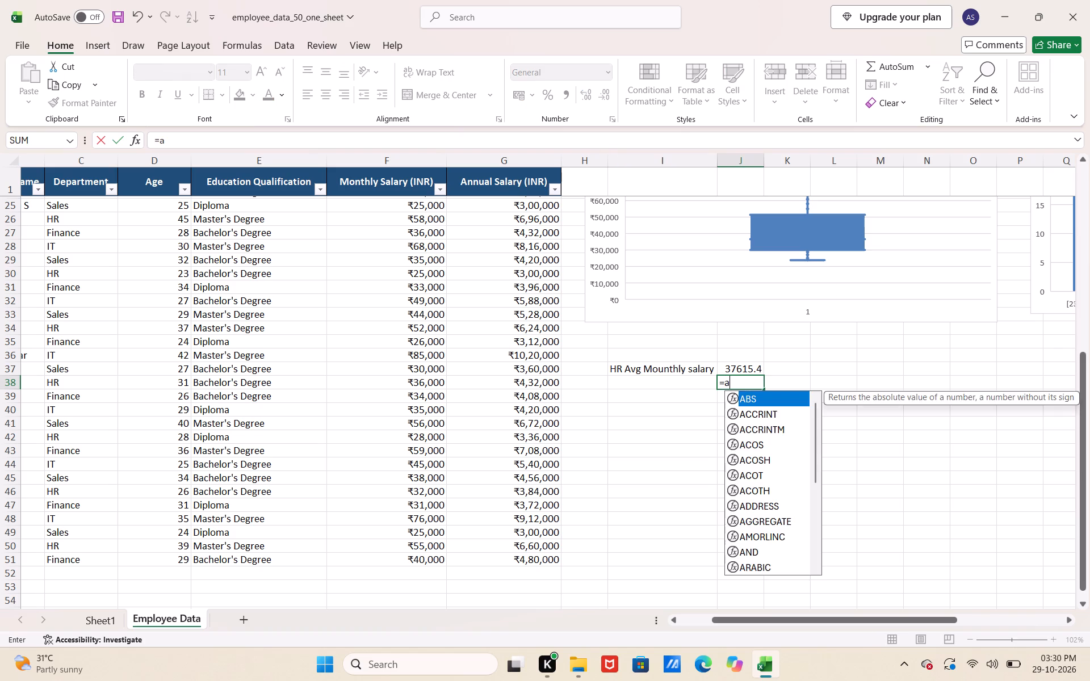
key("v")
key("Down")
key("Down")
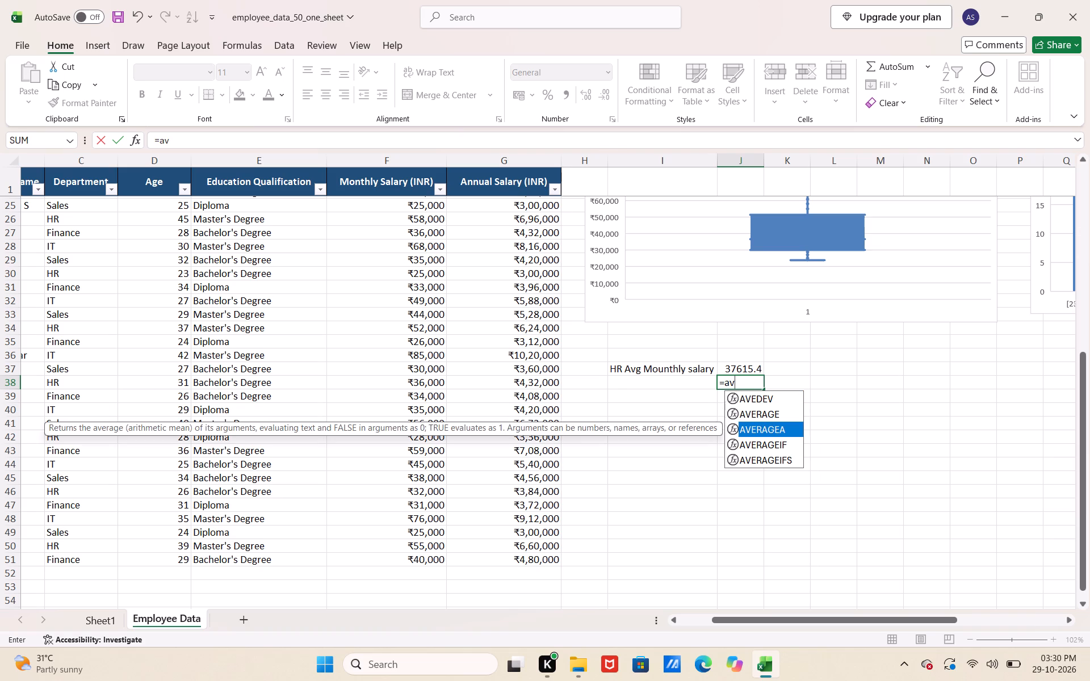
key("Down")
key("Tab")
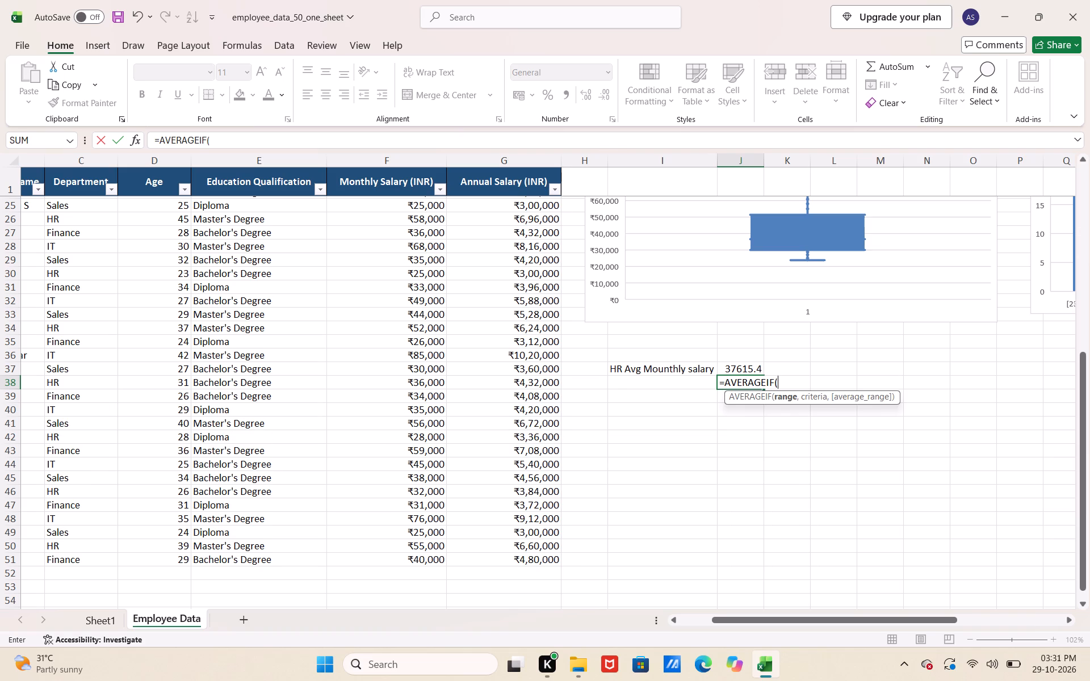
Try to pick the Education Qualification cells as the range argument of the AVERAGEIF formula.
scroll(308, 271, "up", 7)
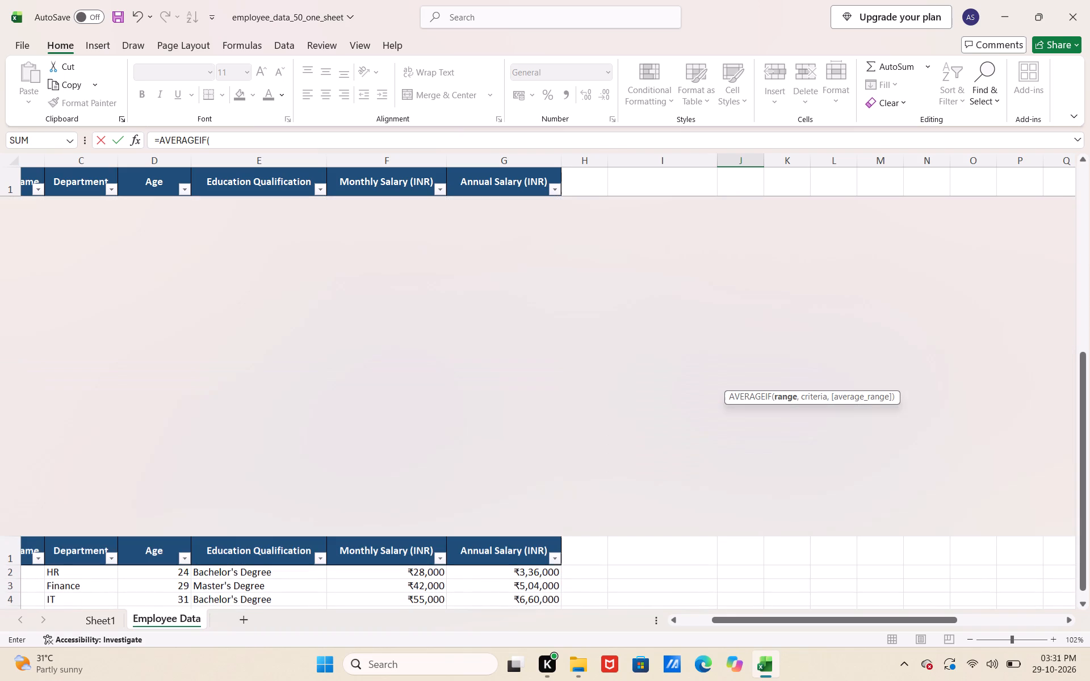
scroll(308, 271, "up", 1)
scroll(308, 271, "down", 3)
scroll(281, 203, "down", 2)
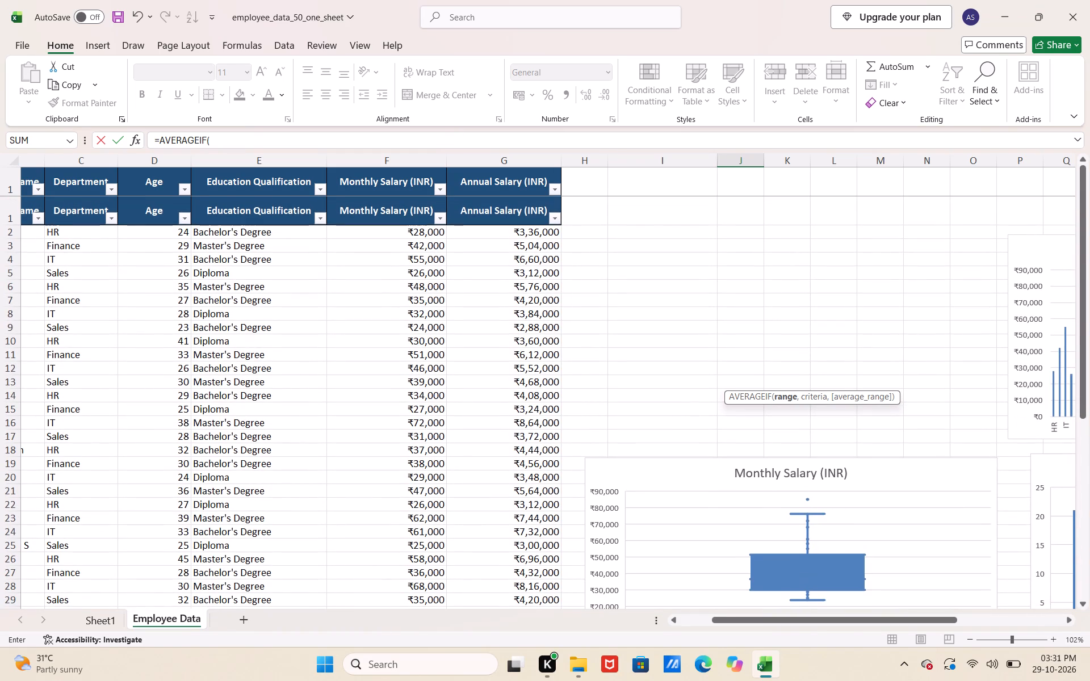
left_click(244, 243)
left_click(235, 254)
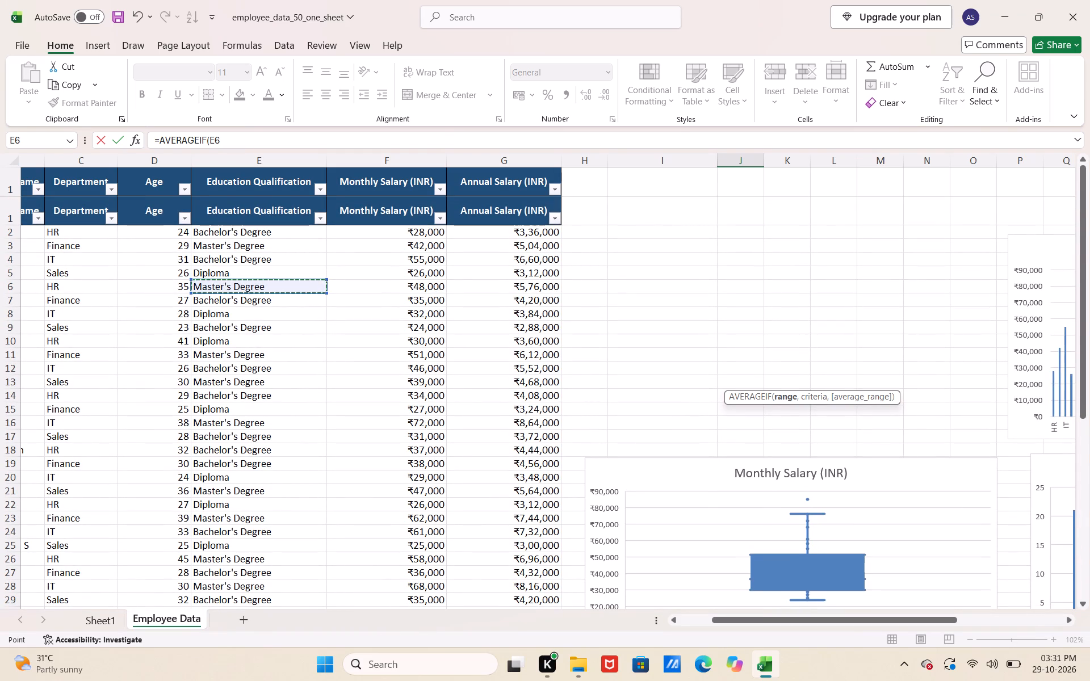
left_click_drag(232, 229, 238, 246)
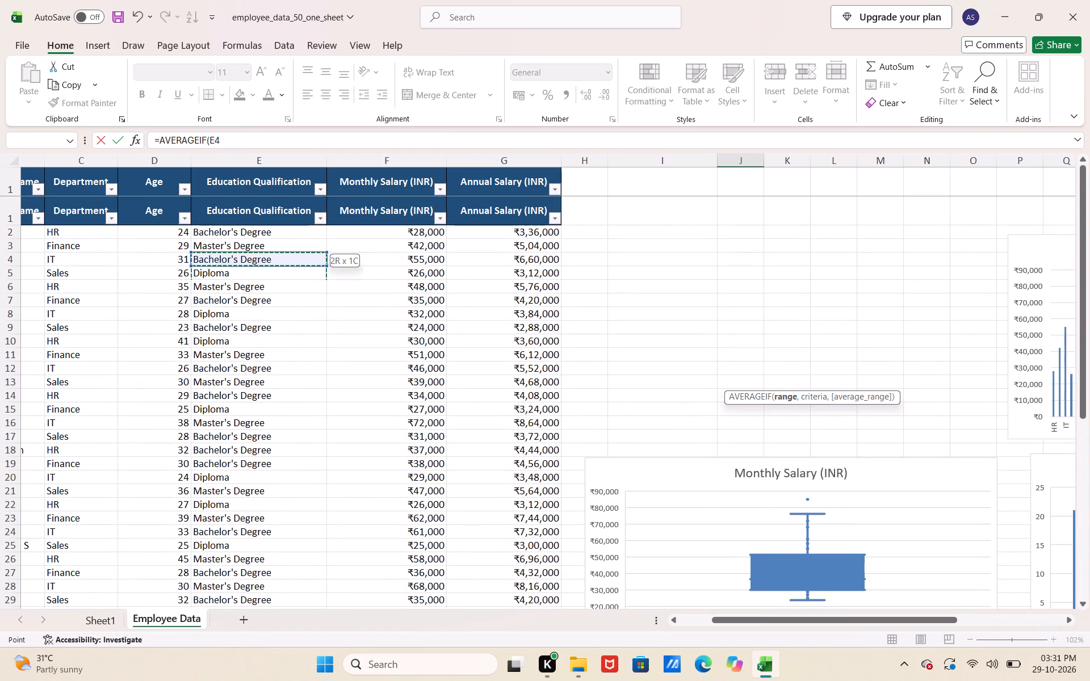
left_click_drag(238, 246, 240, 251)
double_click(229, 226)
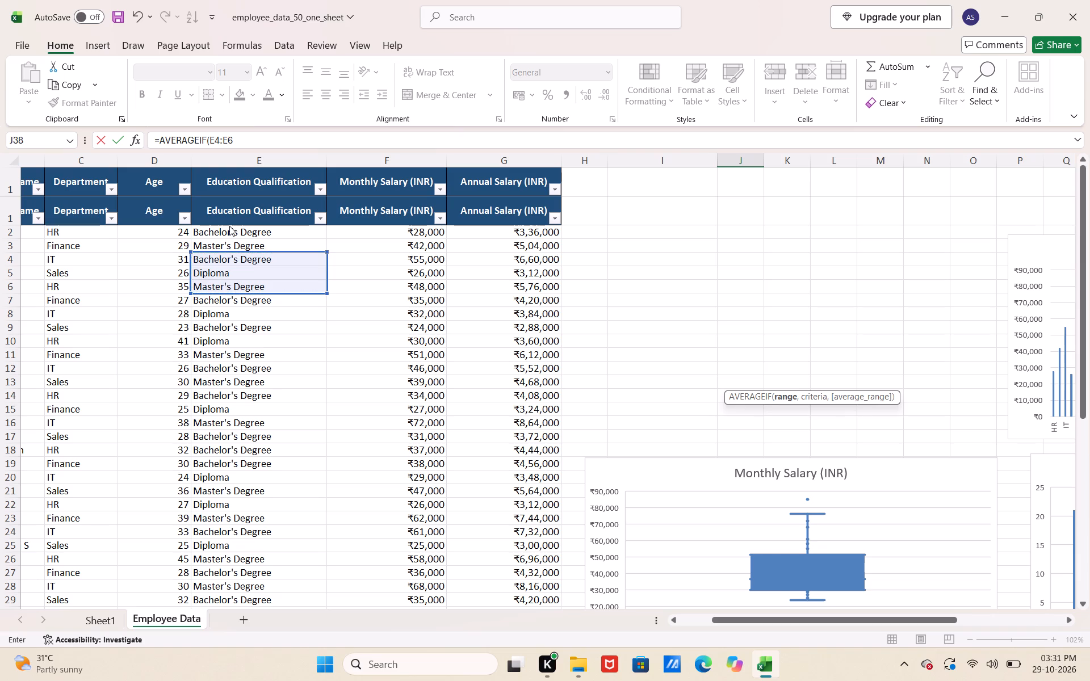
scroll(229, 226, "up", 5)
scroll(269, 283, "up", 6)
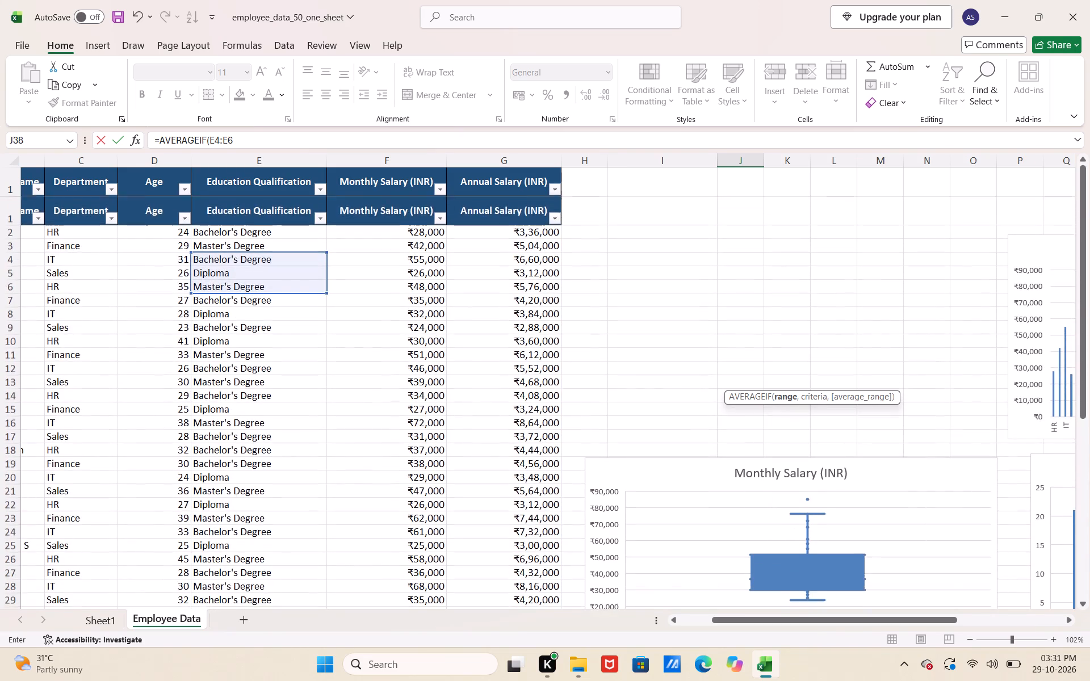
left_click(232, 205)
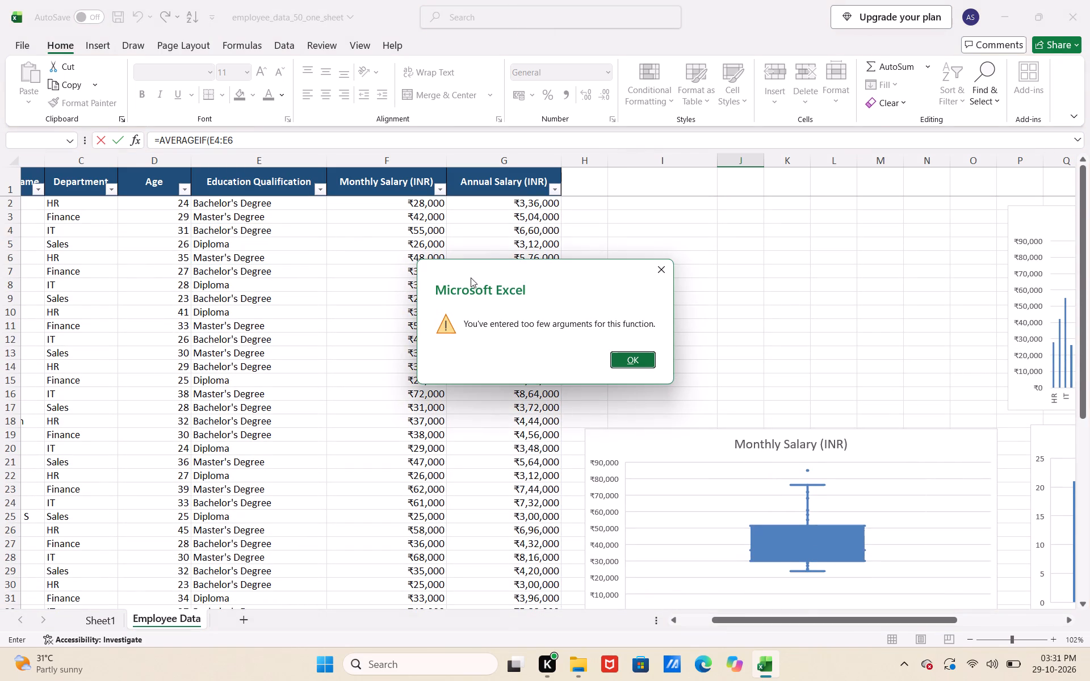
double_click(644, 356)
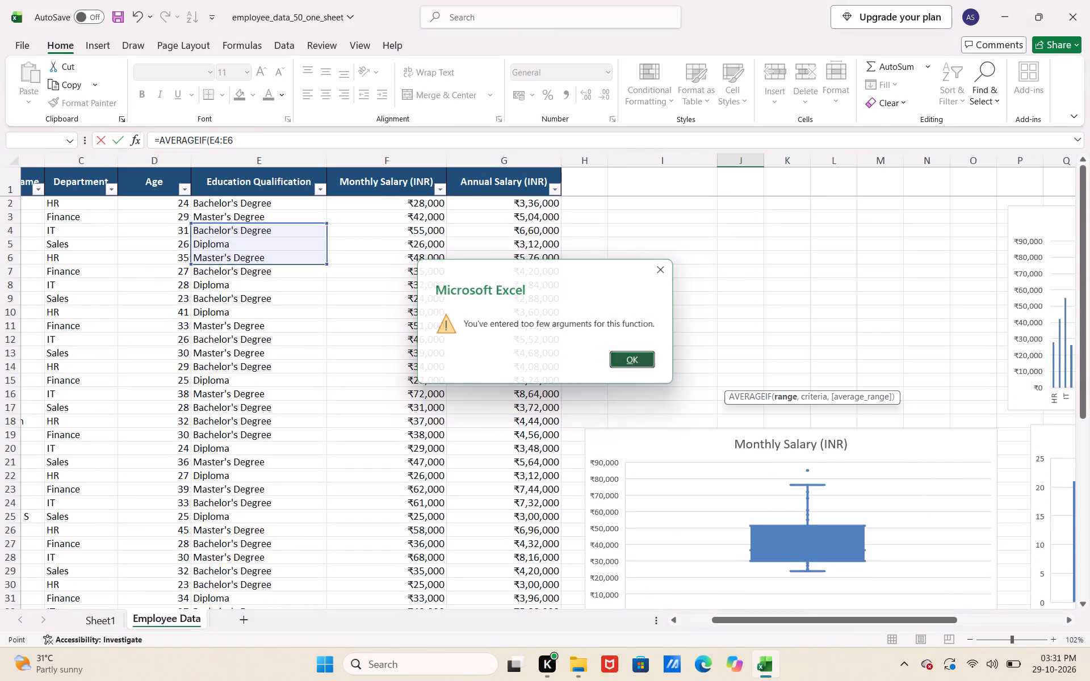
Set the range argument of the AVERAGEIF formula to the Education Qualification cells E2:E51, removing the surplus :E6 reference.
left_click(229, 207)
left_click_drag(229, 207, 285, 680)
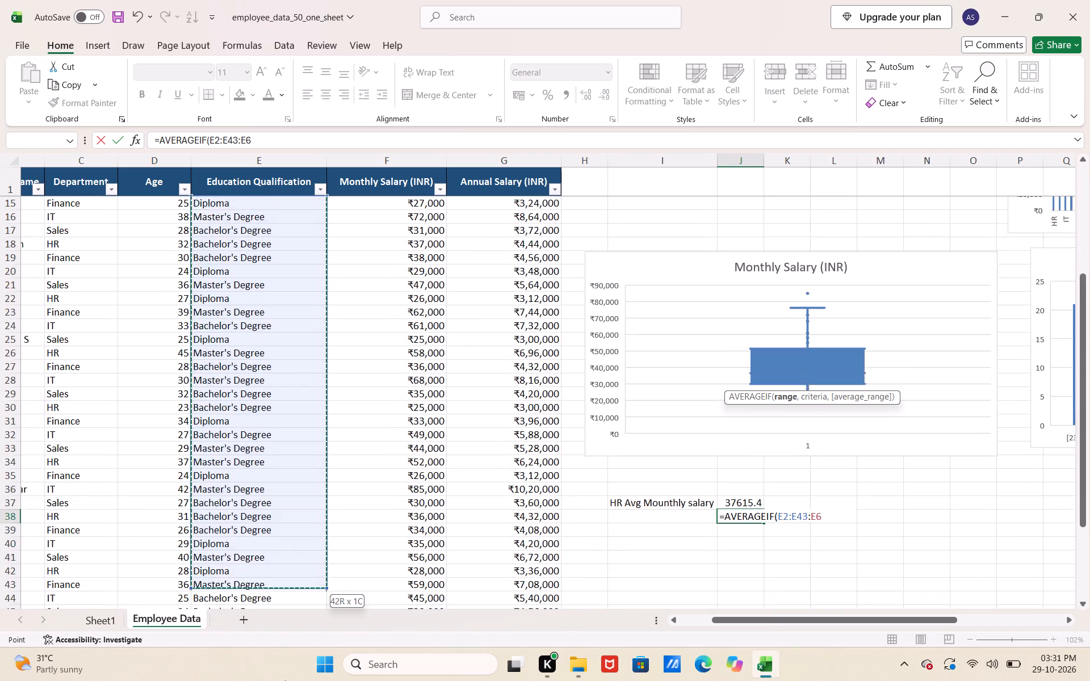
left_click_drag(285, 680, 256, 569)
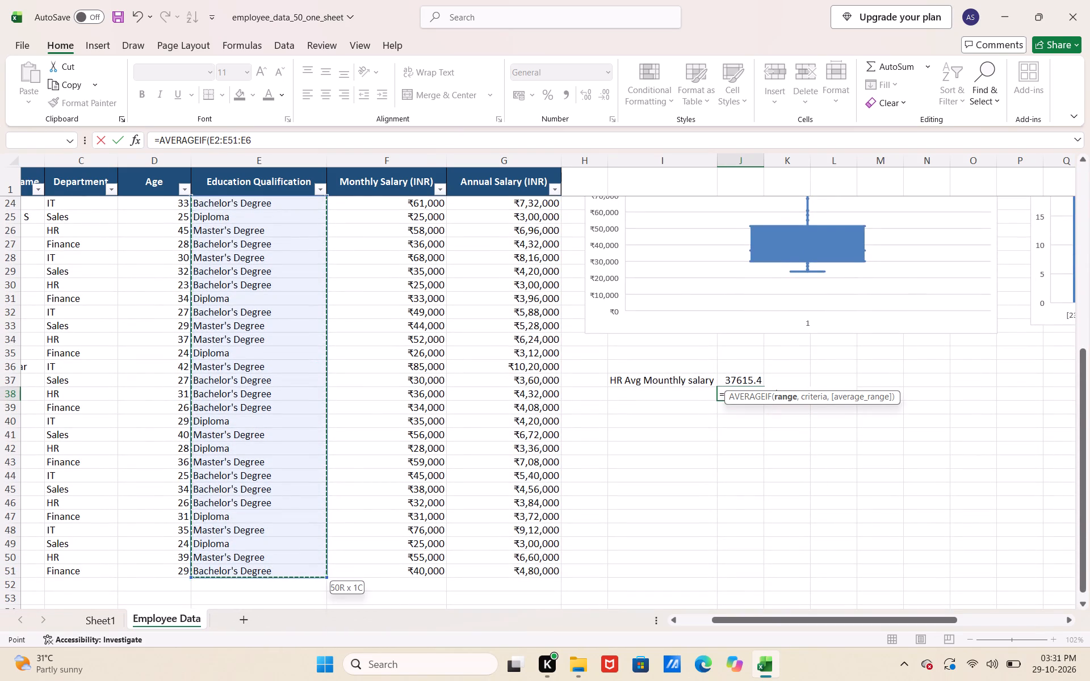
left_click_drag(256, 569, 256, 568)
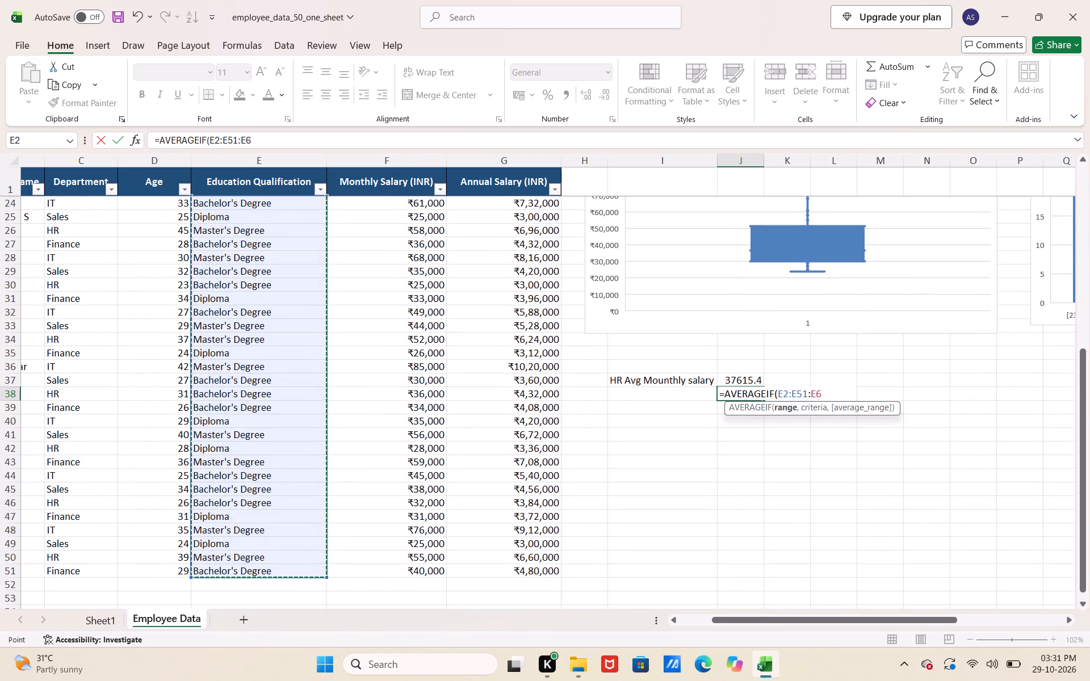
left_click(832, 392)
key("BackSpace")
key("BackSpace")
key("BackSpace")
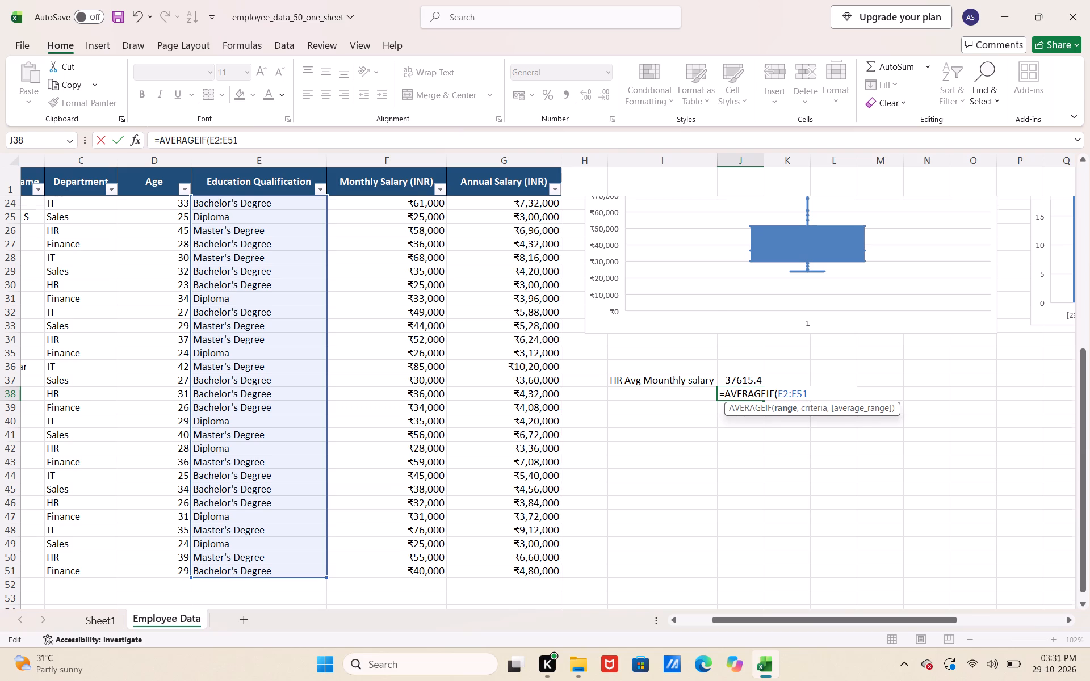
Enter "Master's Degree" as the criteria argument of the AVERAGEIF formula in cell J38.
scroll(264, 435, "up", 5)
scroll(264, 435, "down", 2)
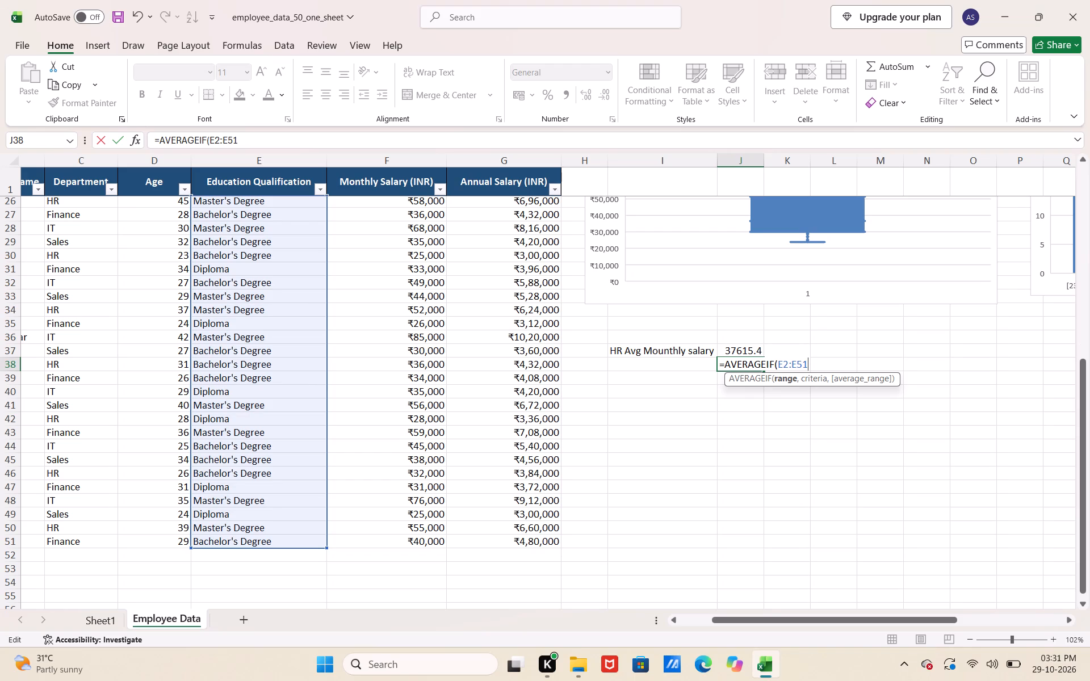
key("comma")
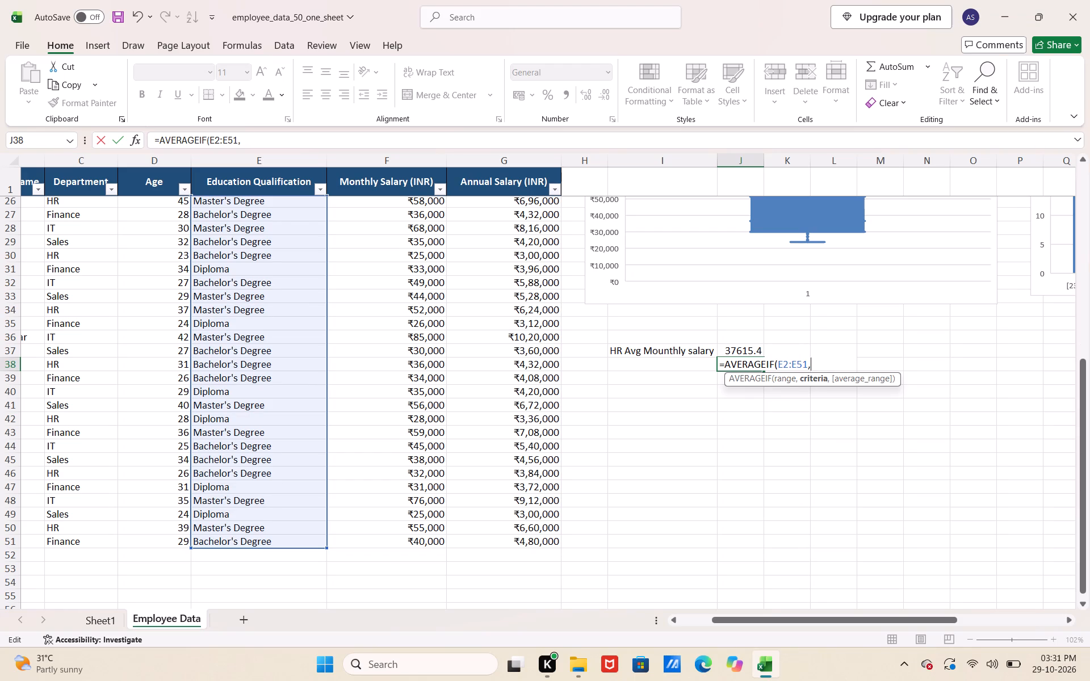
key("shift+quotedbl")
type("Master")
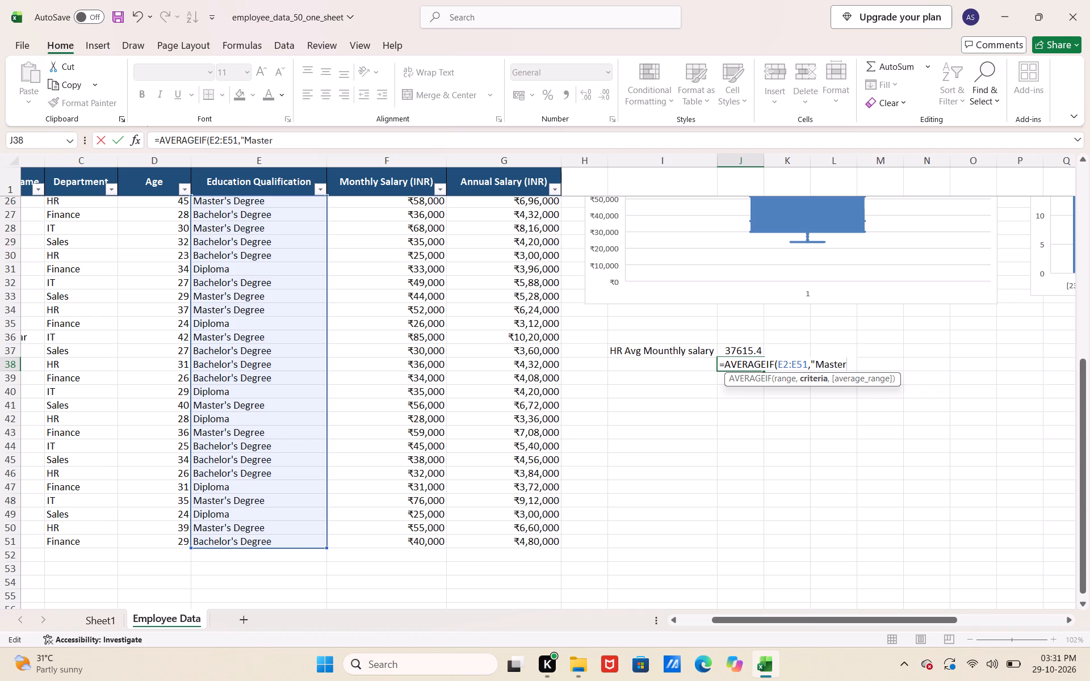
key("apostrophe")
key("s")
key("space")
type("Degree")
key("shift+quotedbl")
key("comma")
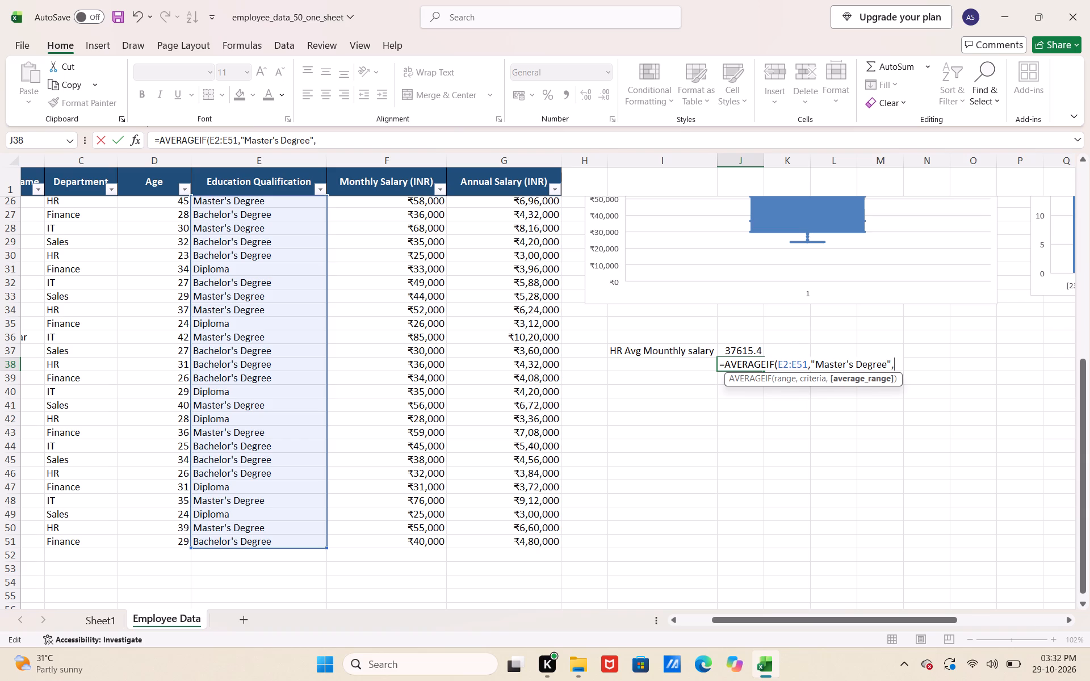
Set the average range to the Monthly Salary cells F2:F51 and complete the AVERAGEIF formula in J38.
scroll(346, 336, "up", 5)
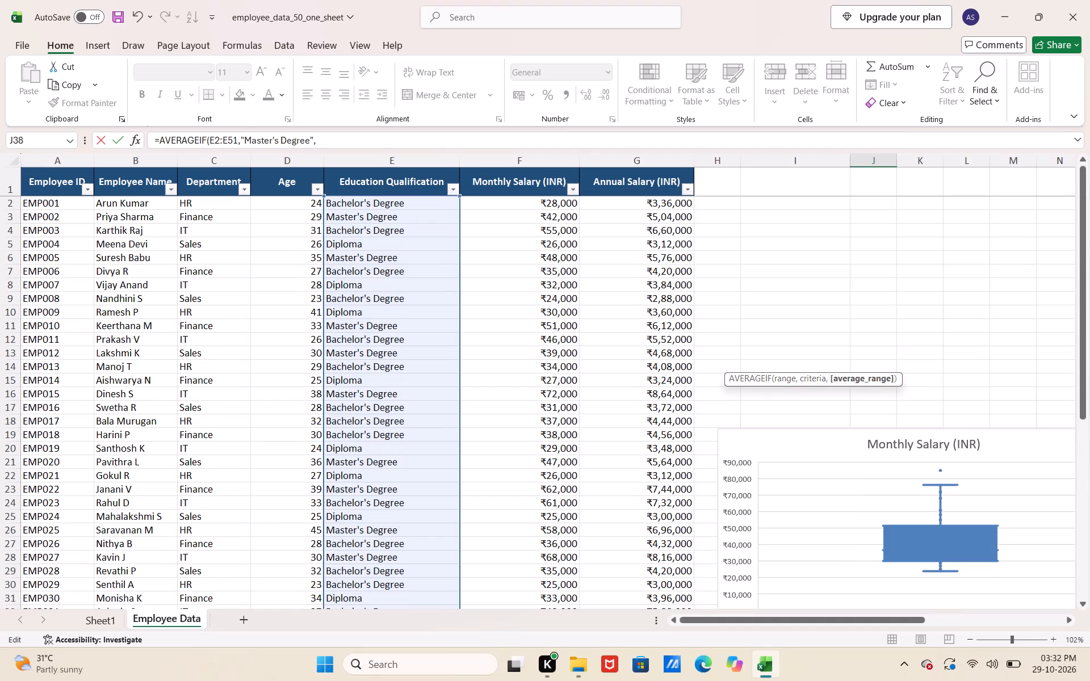
left_click_drag(531, 202, 474, 680)
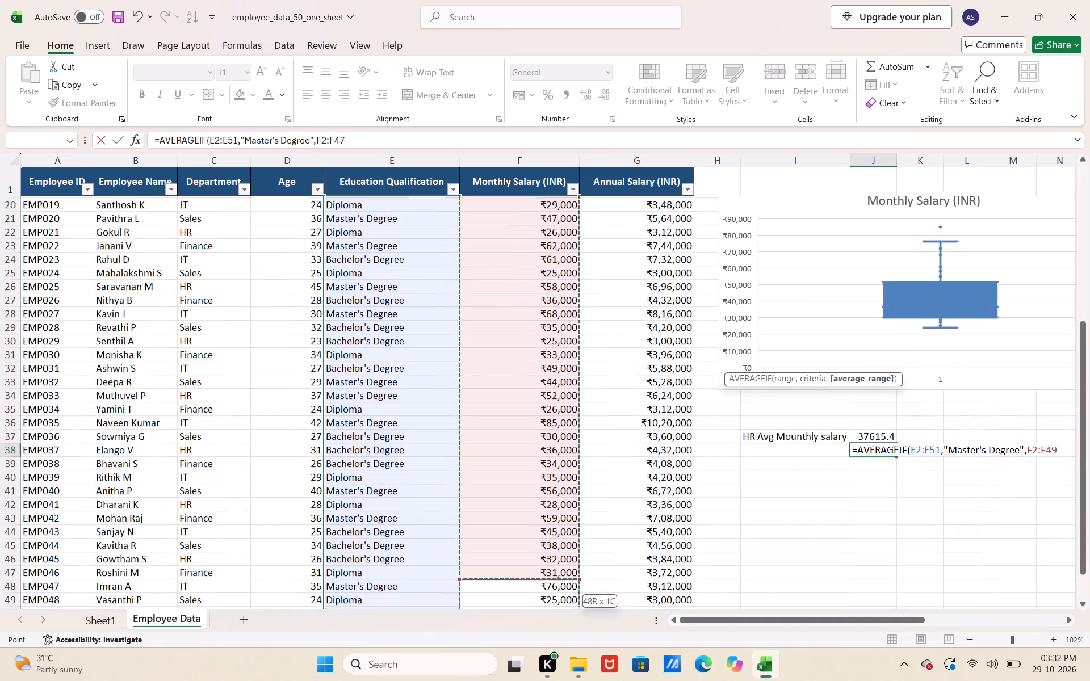
left_click_drag(474, 680, 485, 541)
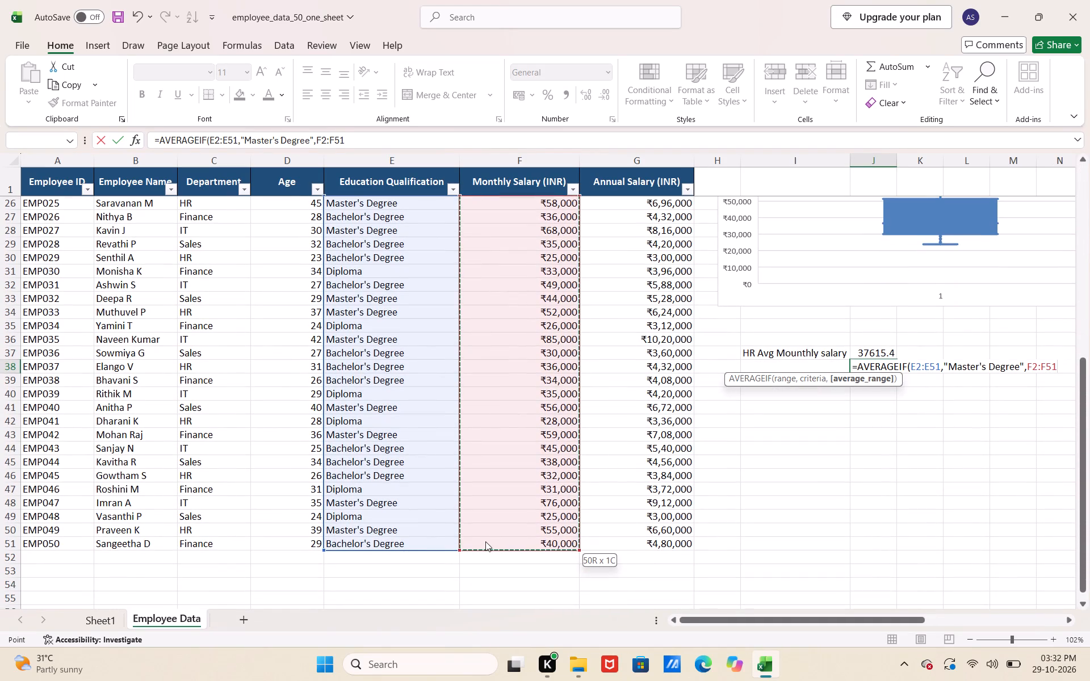
left_click_drag(485, 541, 483, 539)
key("Return")
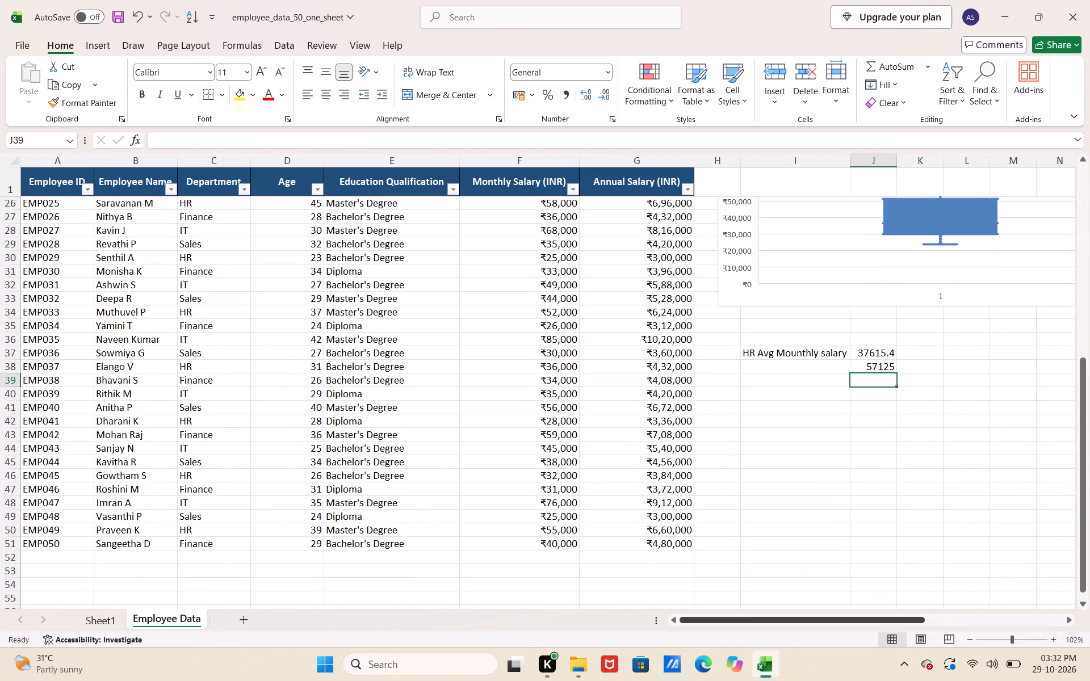
Label the Master's Degree average in cell I38 as "Avg Master Degree Salary".
left_click(781, 365)
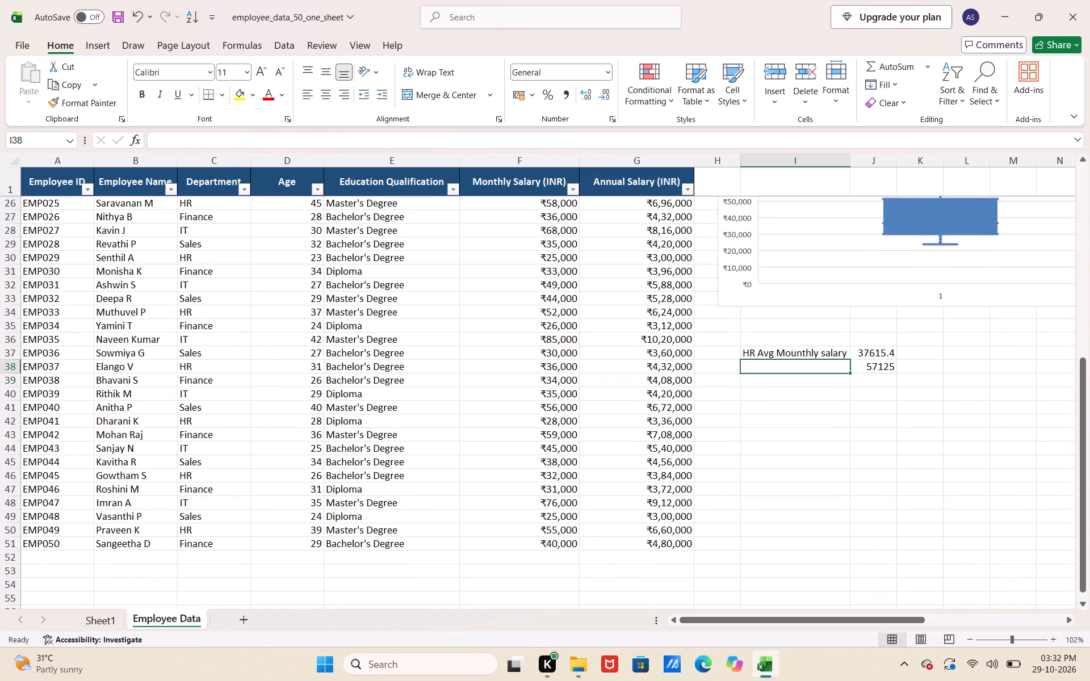
type("Avg")
key("space")
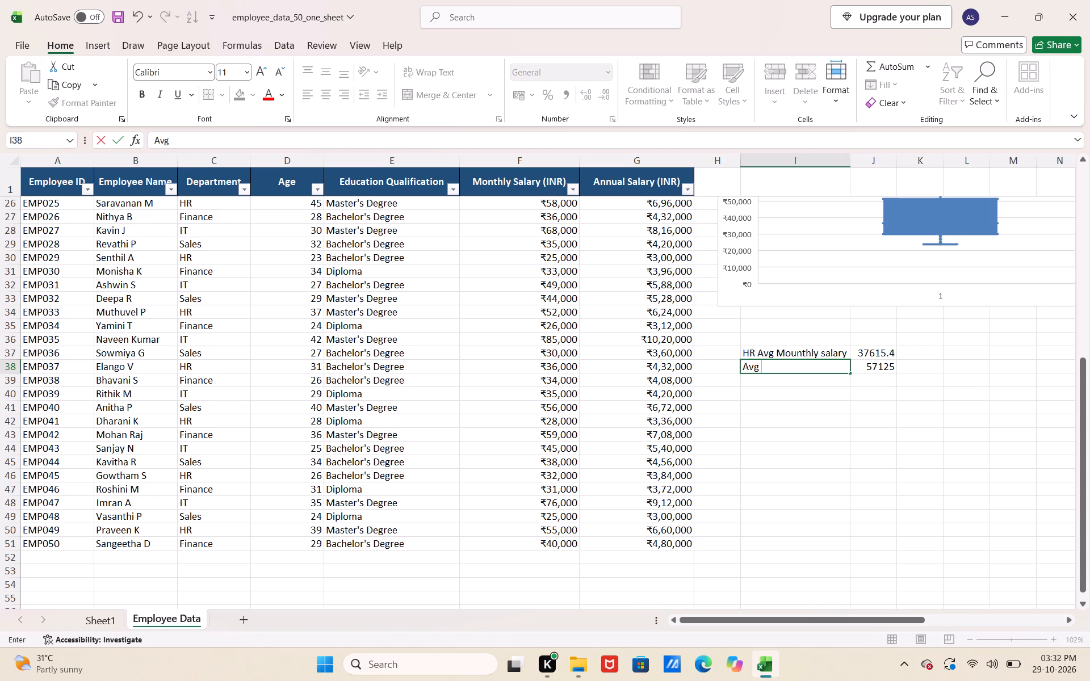
key("shift+m")
type("aster")
key("space")
key("shift+d")
key("shift+e")
type("gree")
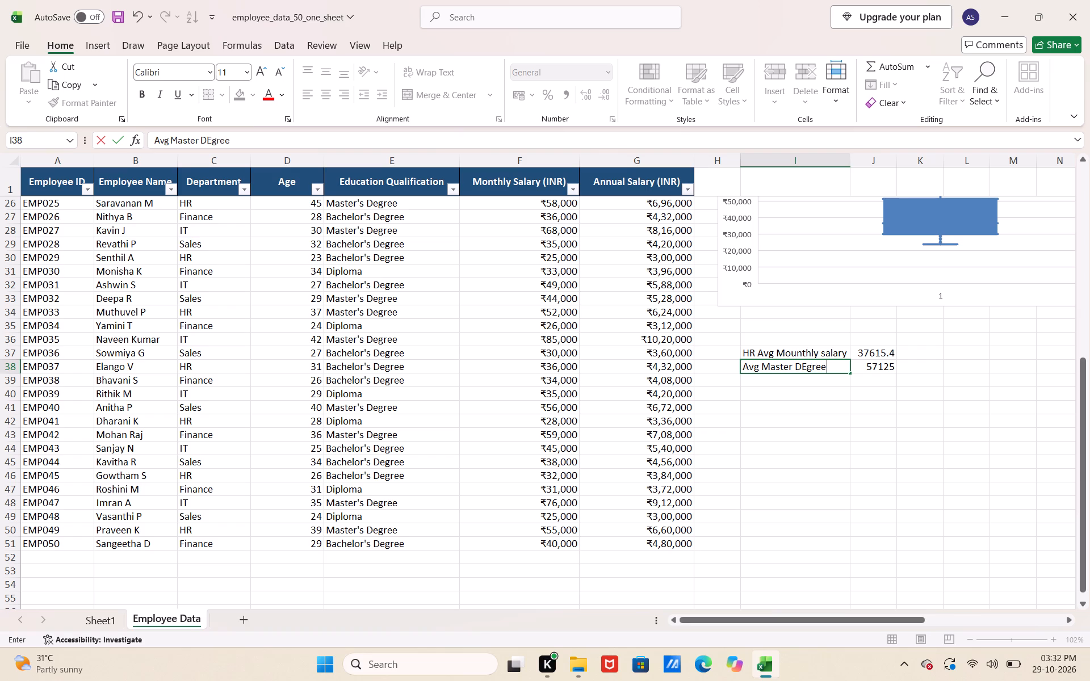
key("BackSpace")
key("BackSpace")
key("BackSpace")
key("BackSpace")
key("BackSpace")
type("egree")
key("space")
key("shift+s")
key("a")
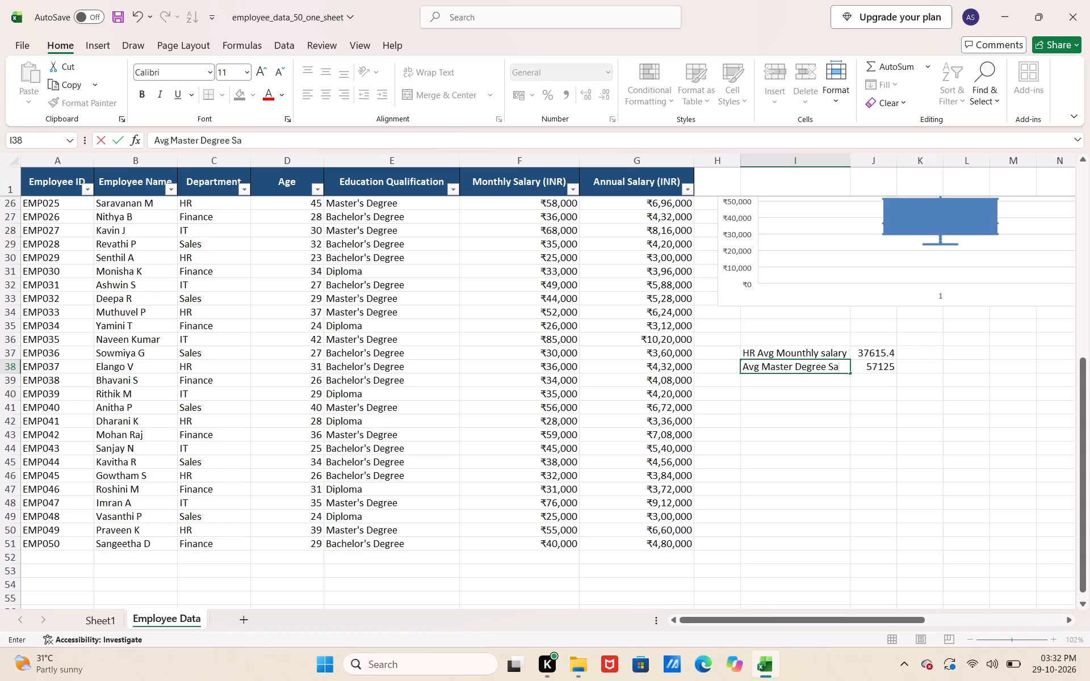
type("lary")
left_click(860, 476)
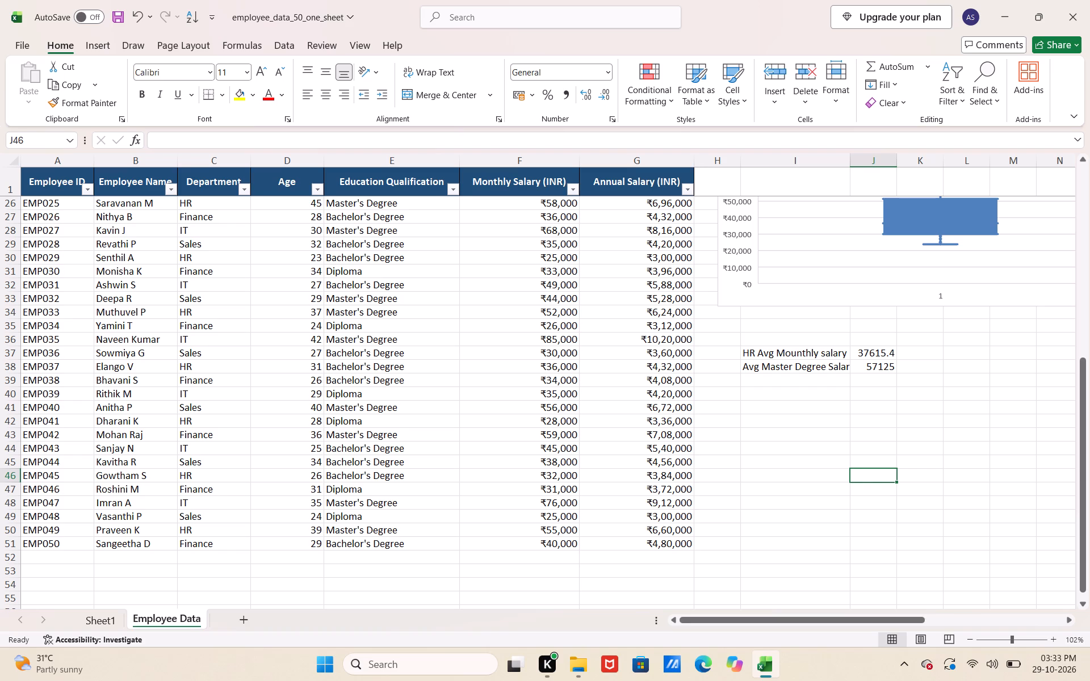
Review the Monthly Salary column chart, salary box plot and Age histogram, plus the HR and Master's Degree average cells.
scroll(744, 493, "right", 1)
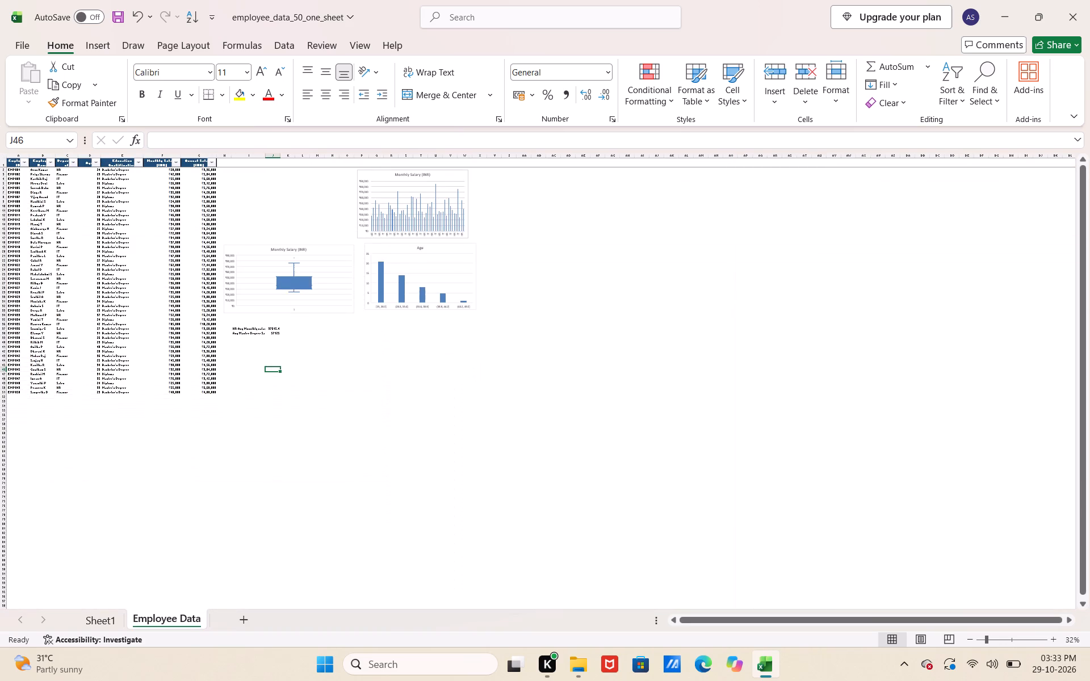
scroll(744, 493, "left", 1)
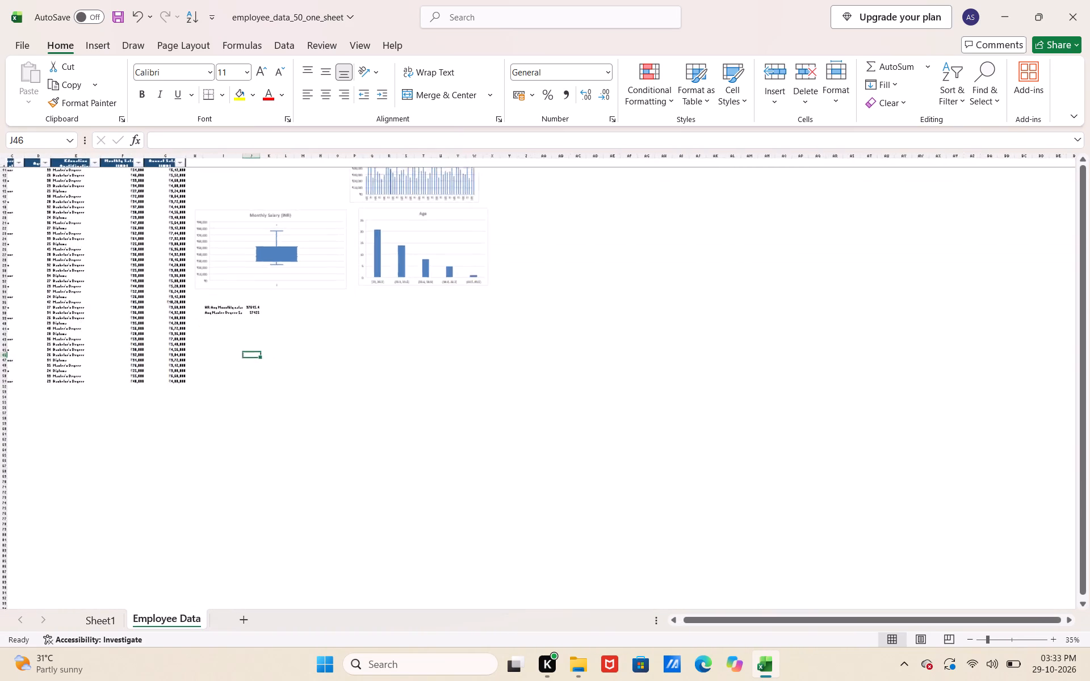
scroll(329, 440, "up", 2)
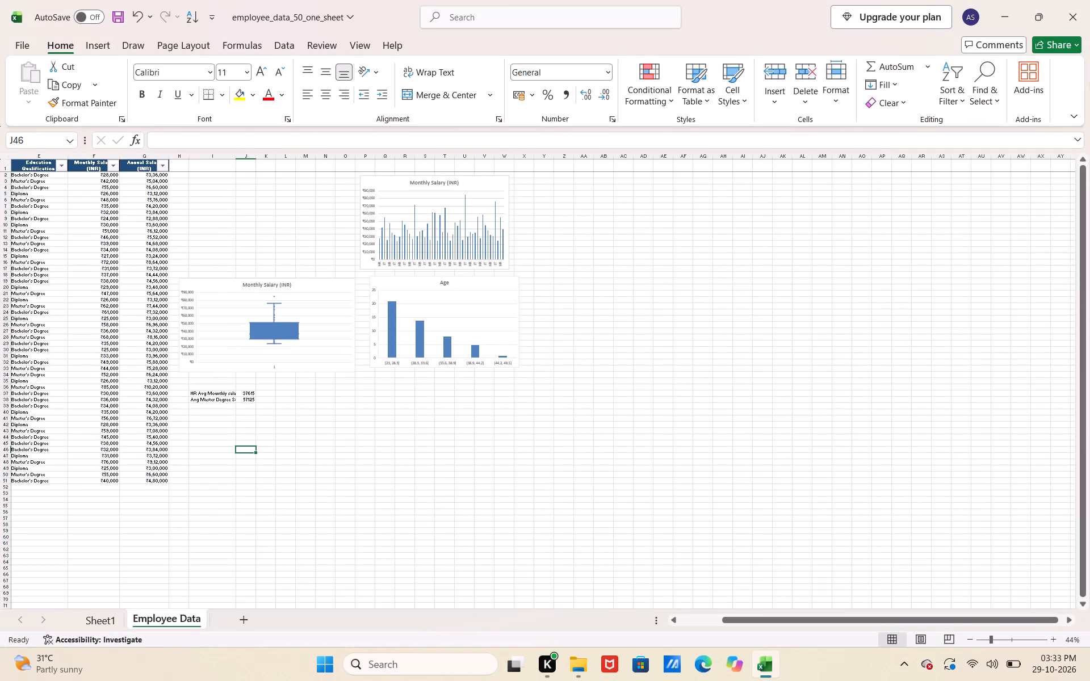
left_click(263, 326)
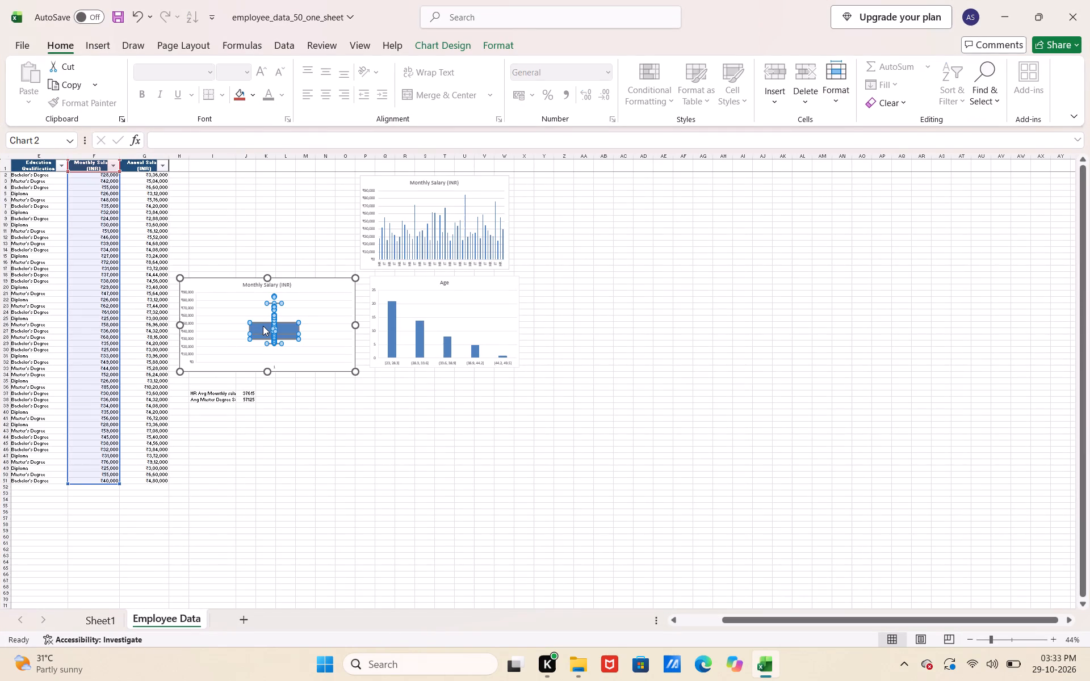
left_click(427, 326)
left_click(420, 325)
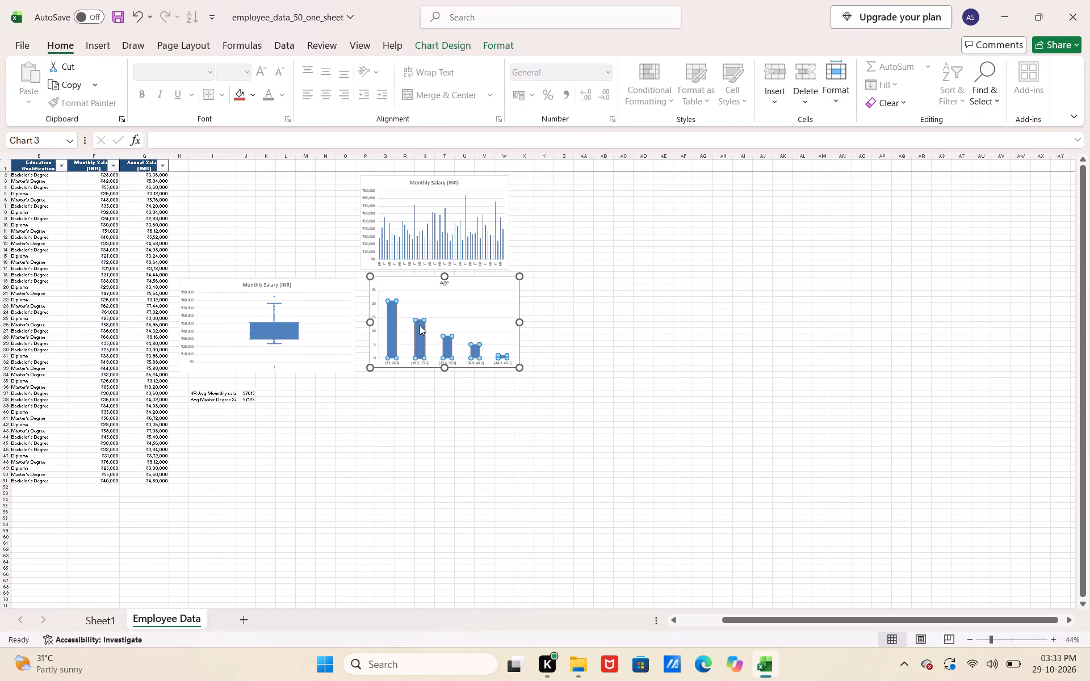
left_click(487, 224)
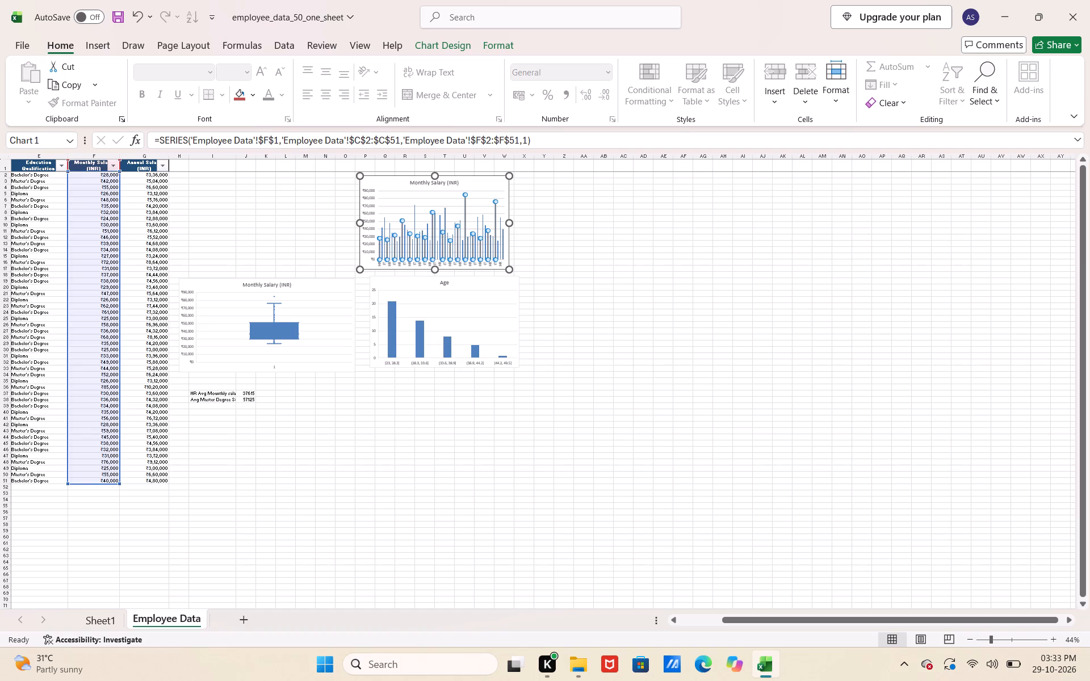
left_click(315, 465)
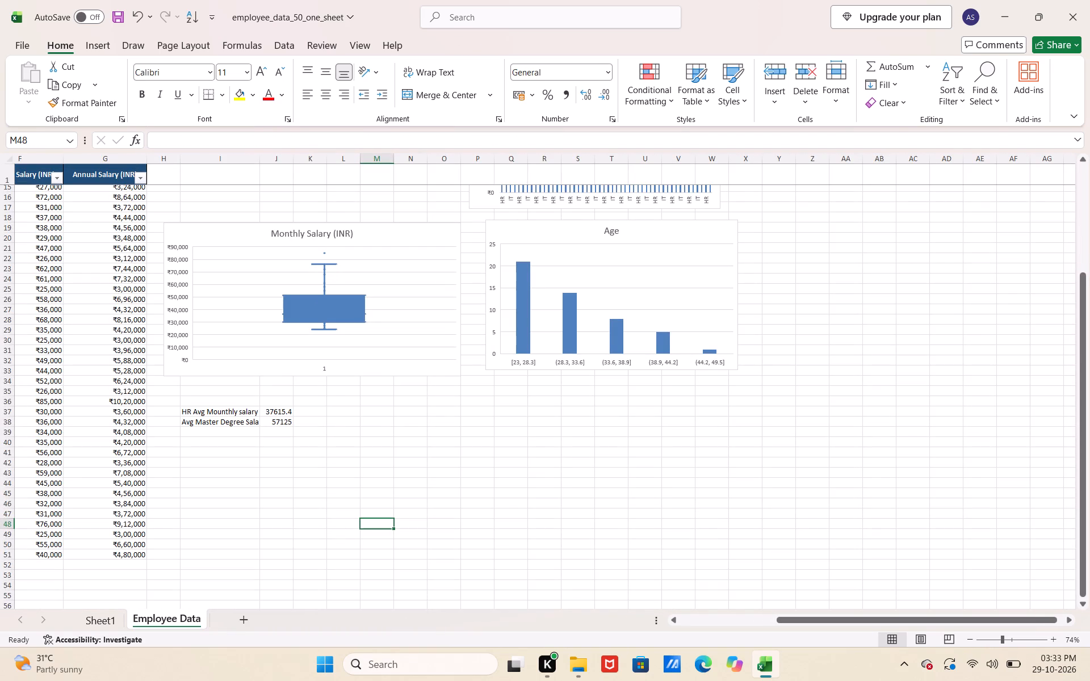
double_click(286, 409)
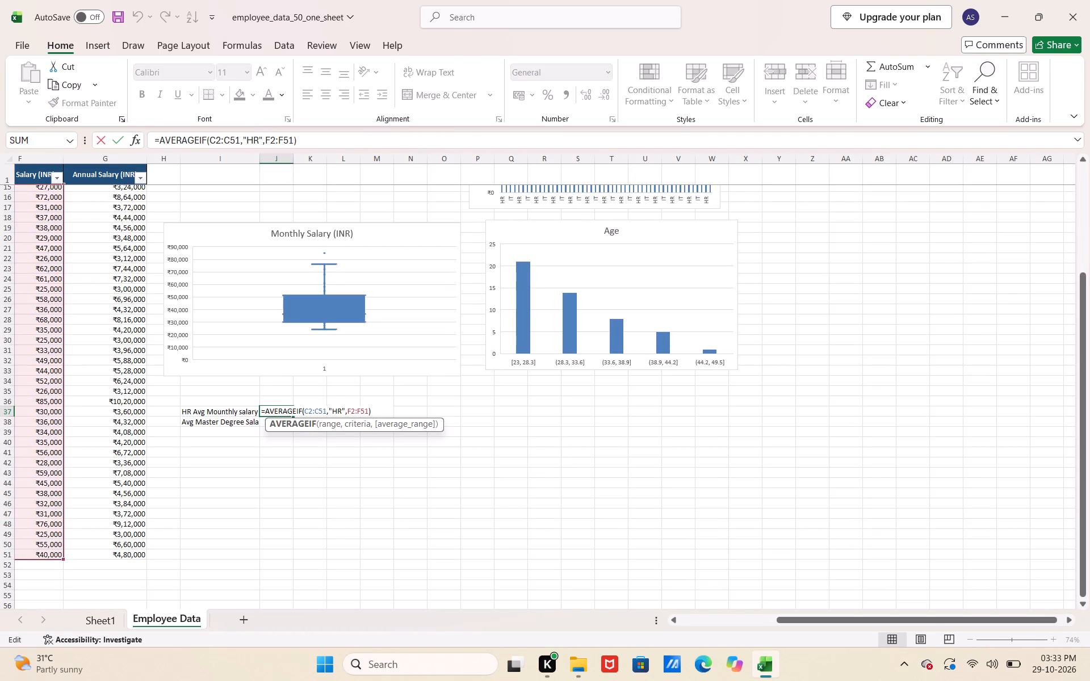
left_click(305, 507)
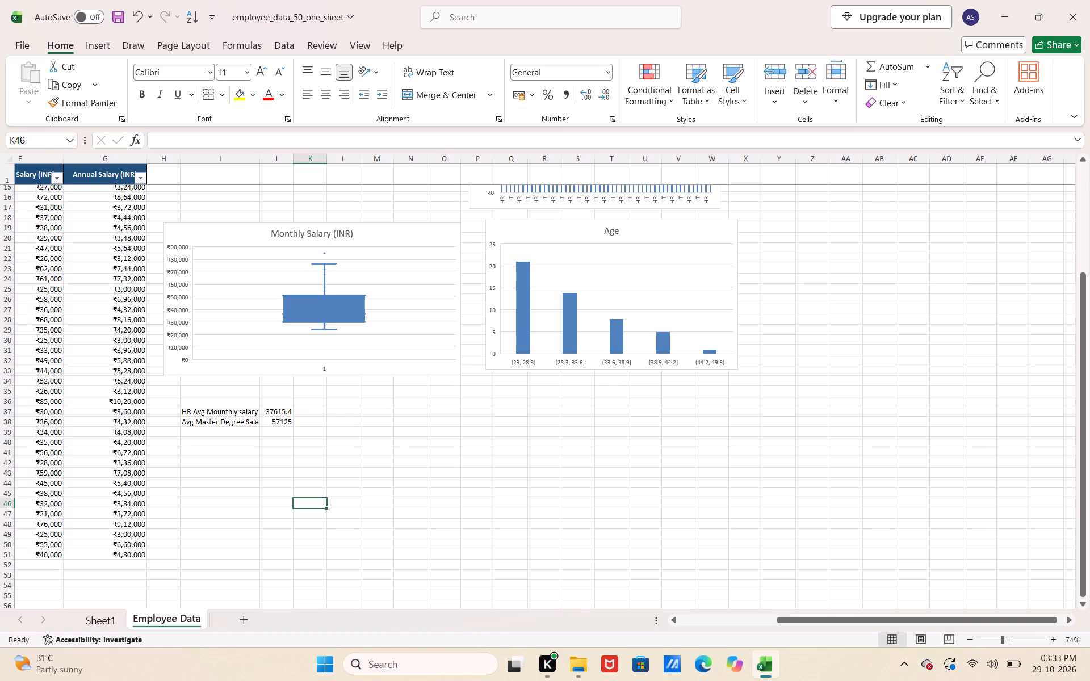
left_click(278, 430)
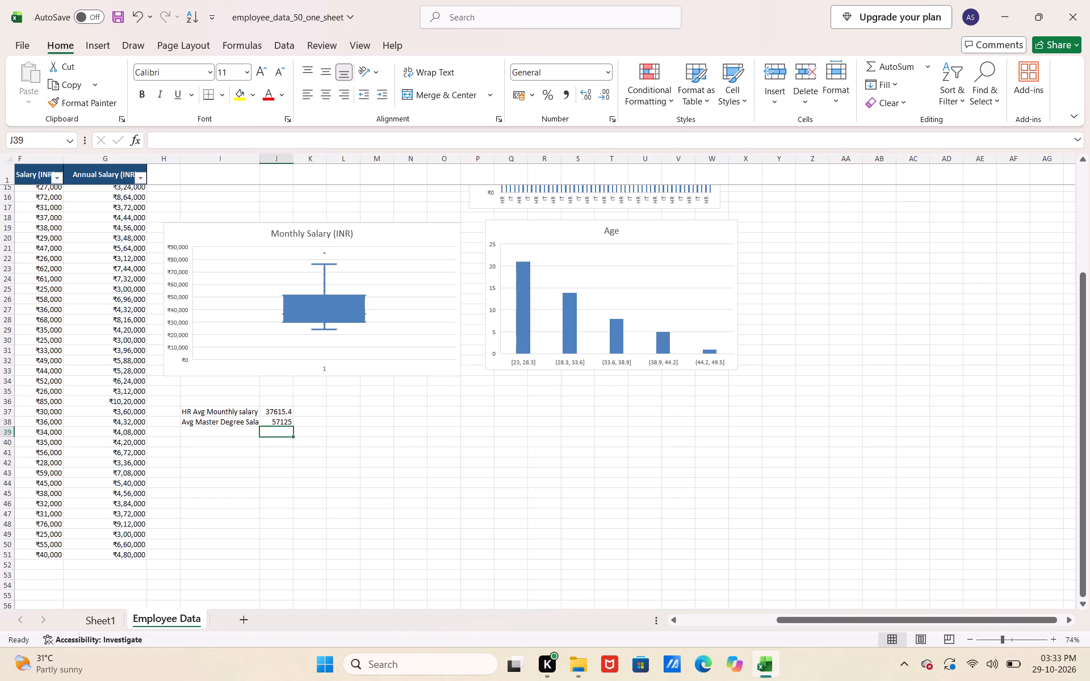
left_click(290, 420)
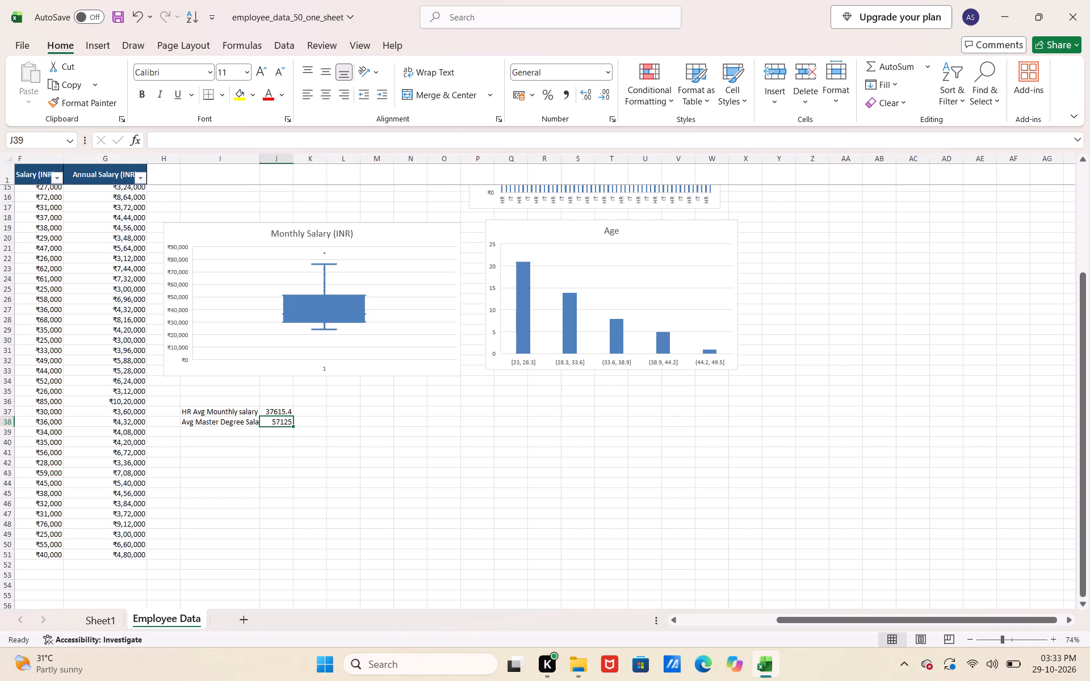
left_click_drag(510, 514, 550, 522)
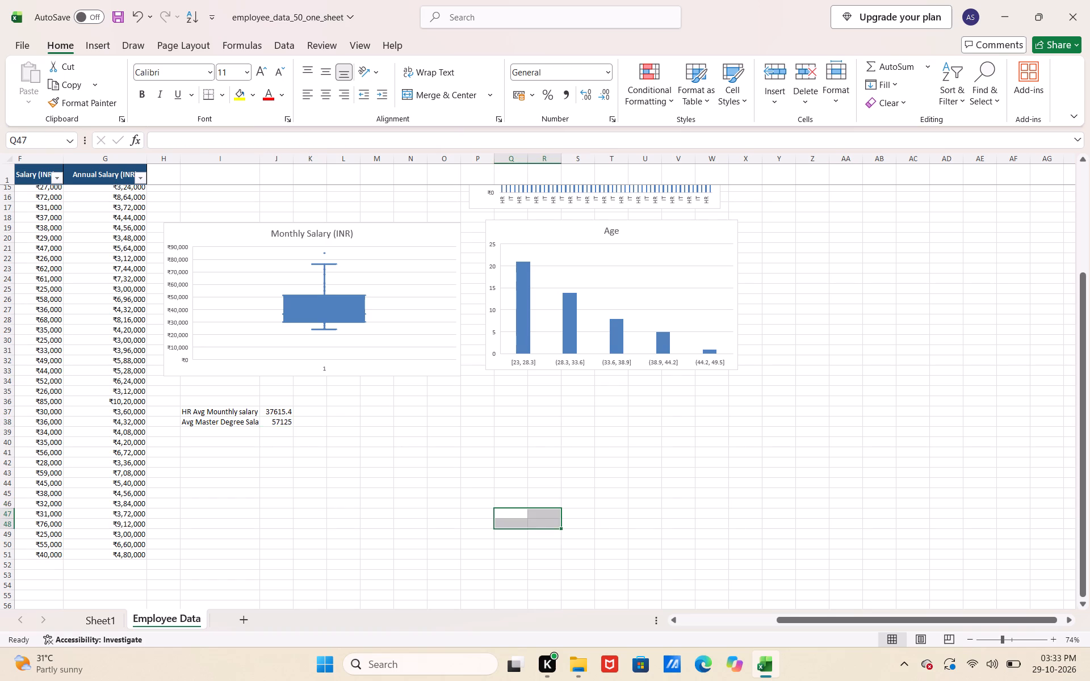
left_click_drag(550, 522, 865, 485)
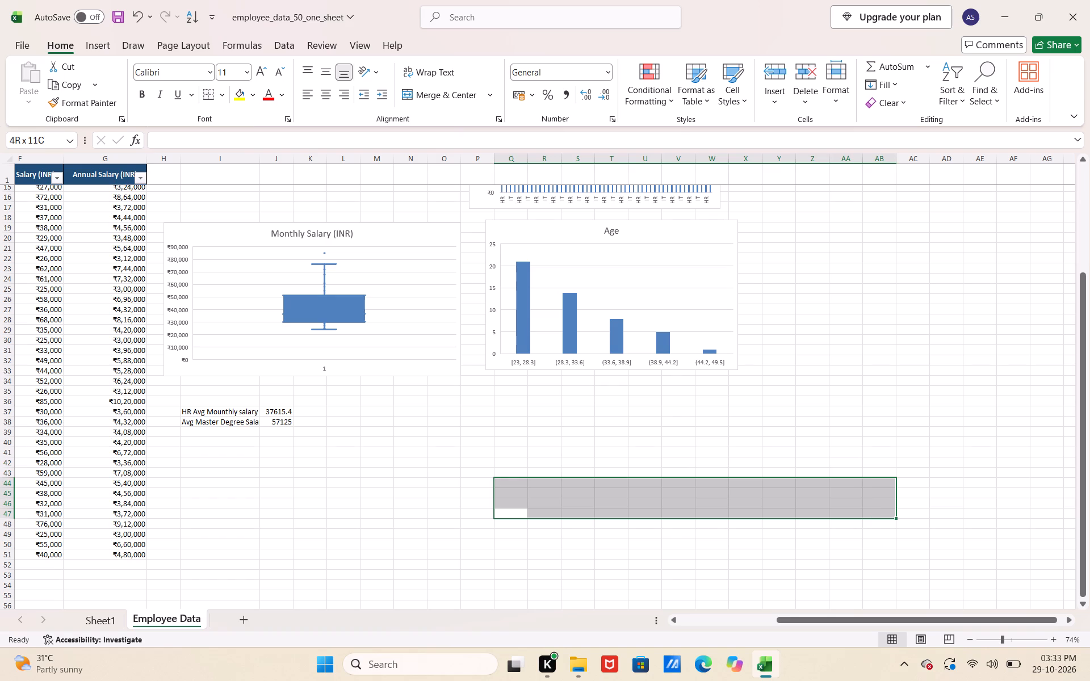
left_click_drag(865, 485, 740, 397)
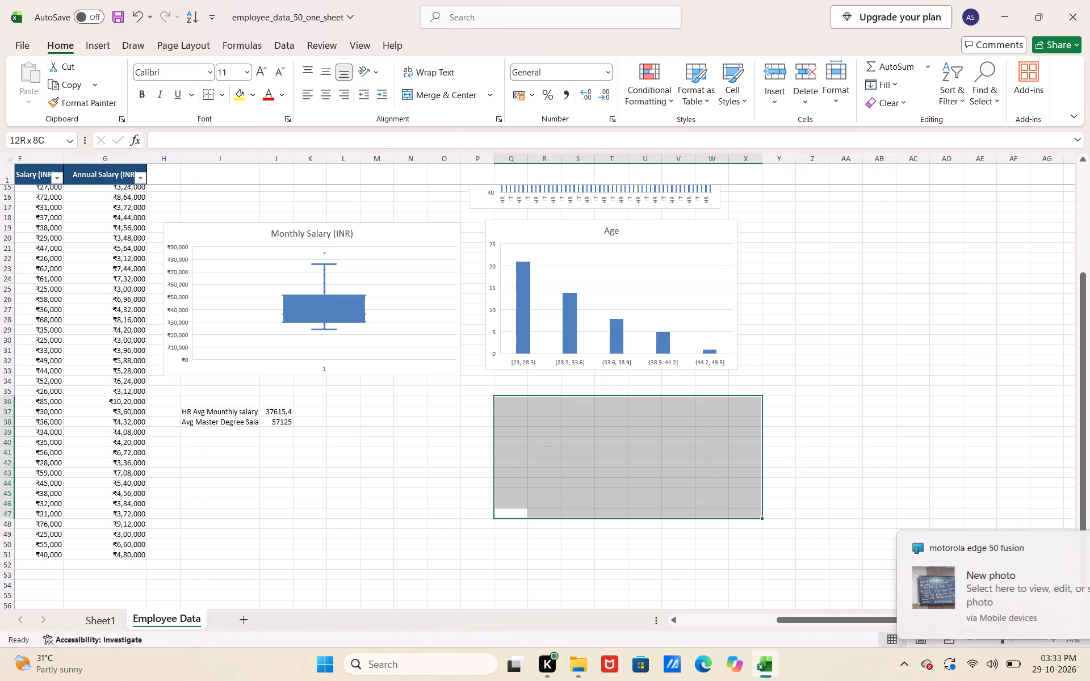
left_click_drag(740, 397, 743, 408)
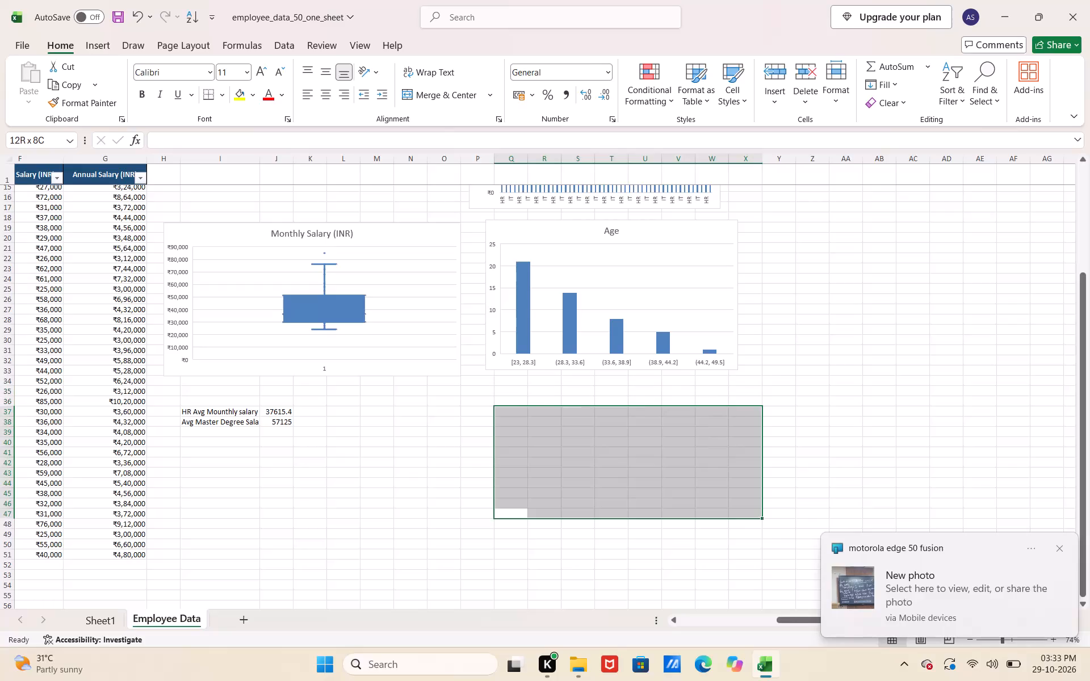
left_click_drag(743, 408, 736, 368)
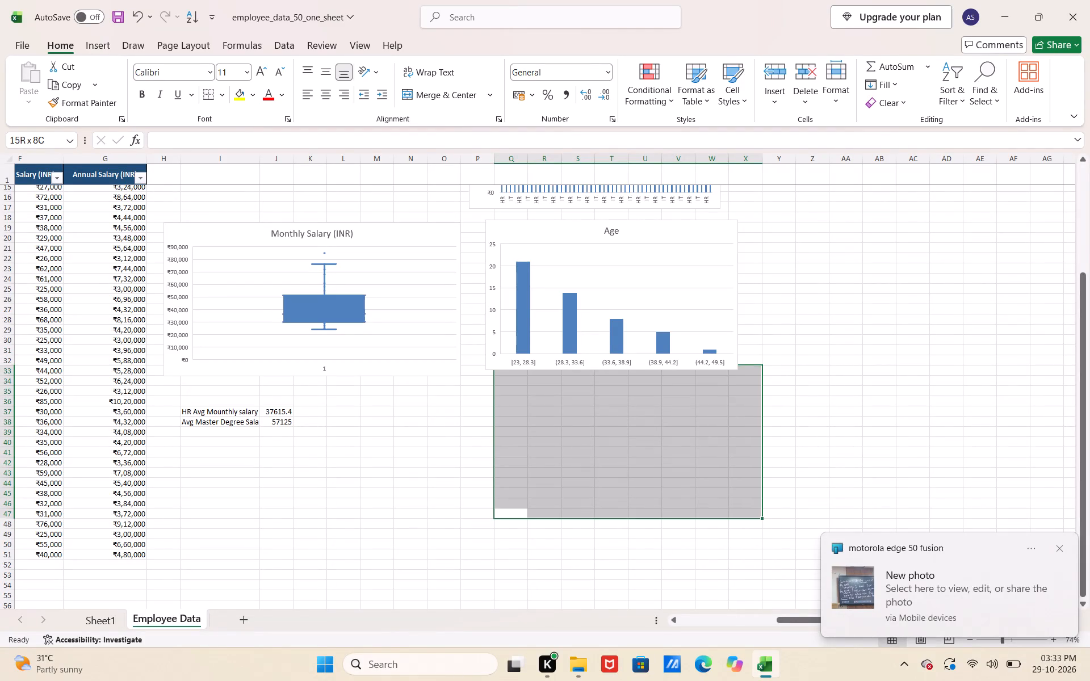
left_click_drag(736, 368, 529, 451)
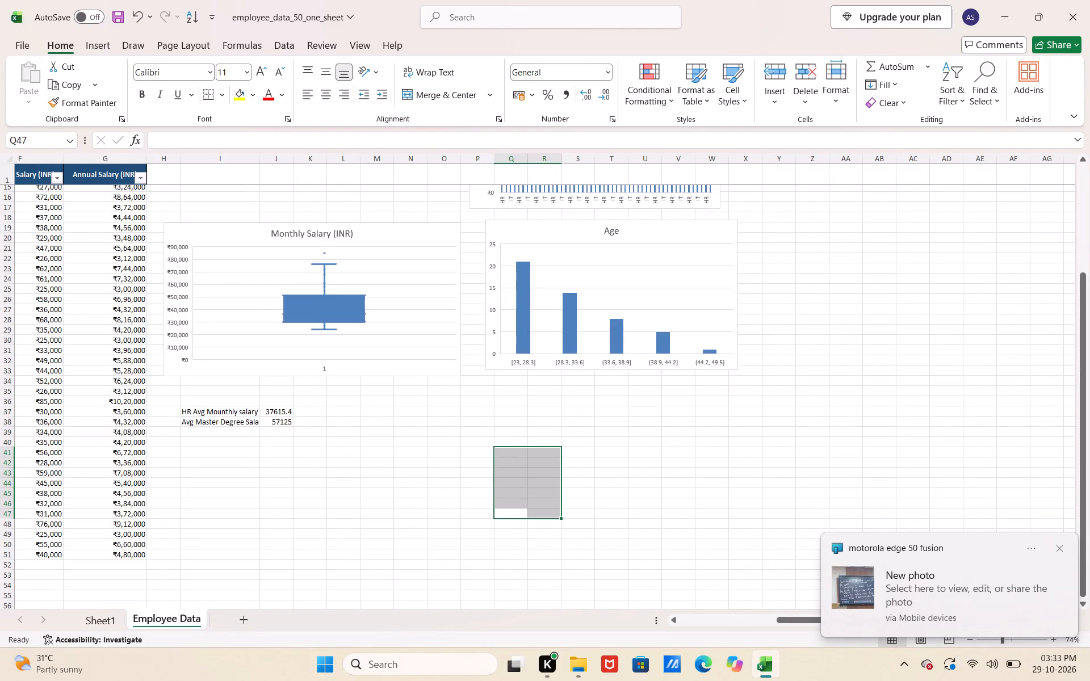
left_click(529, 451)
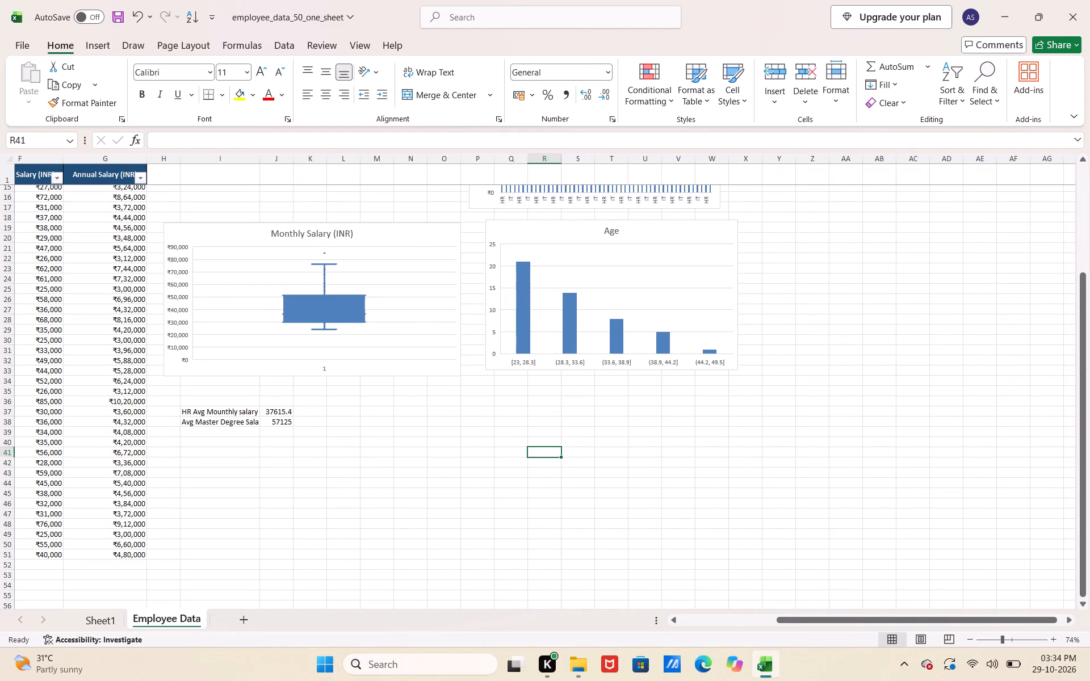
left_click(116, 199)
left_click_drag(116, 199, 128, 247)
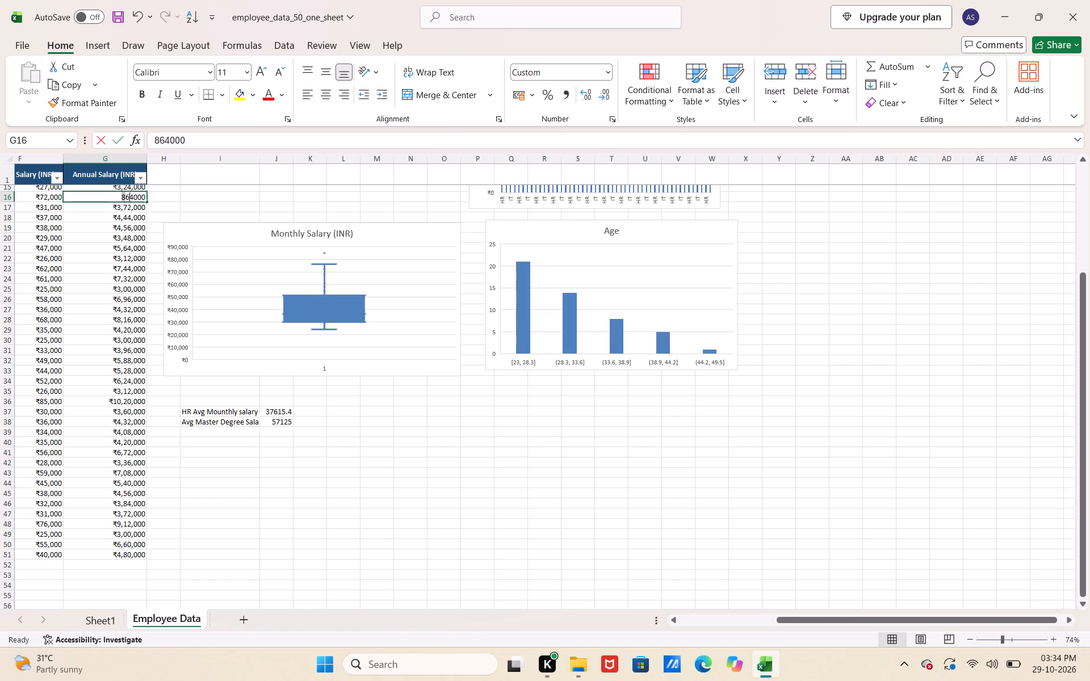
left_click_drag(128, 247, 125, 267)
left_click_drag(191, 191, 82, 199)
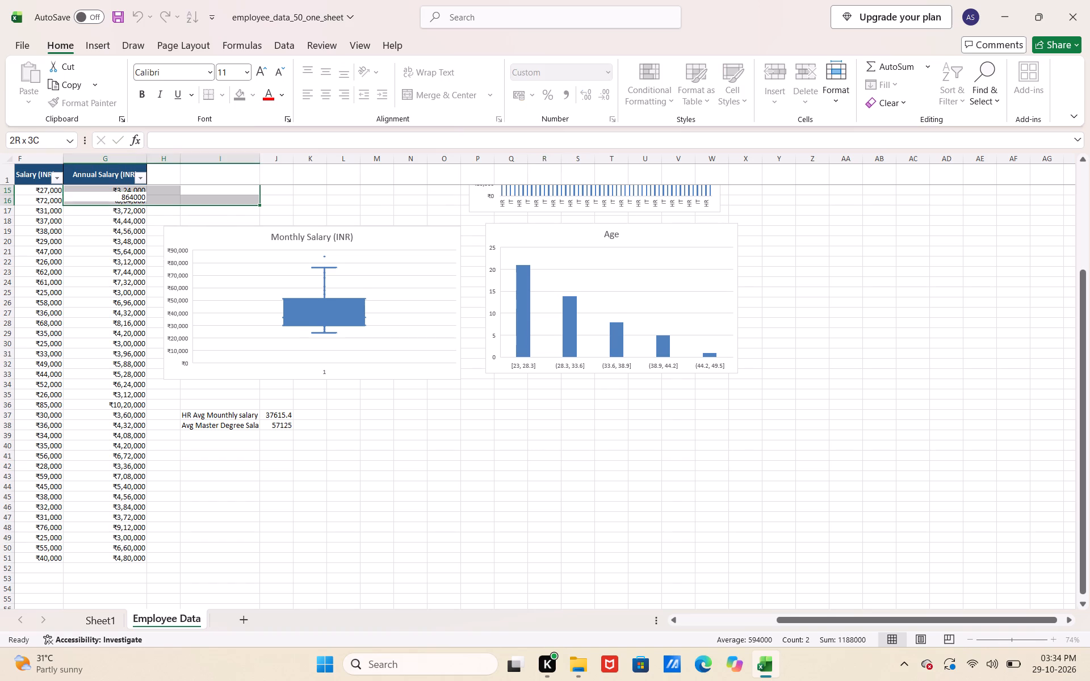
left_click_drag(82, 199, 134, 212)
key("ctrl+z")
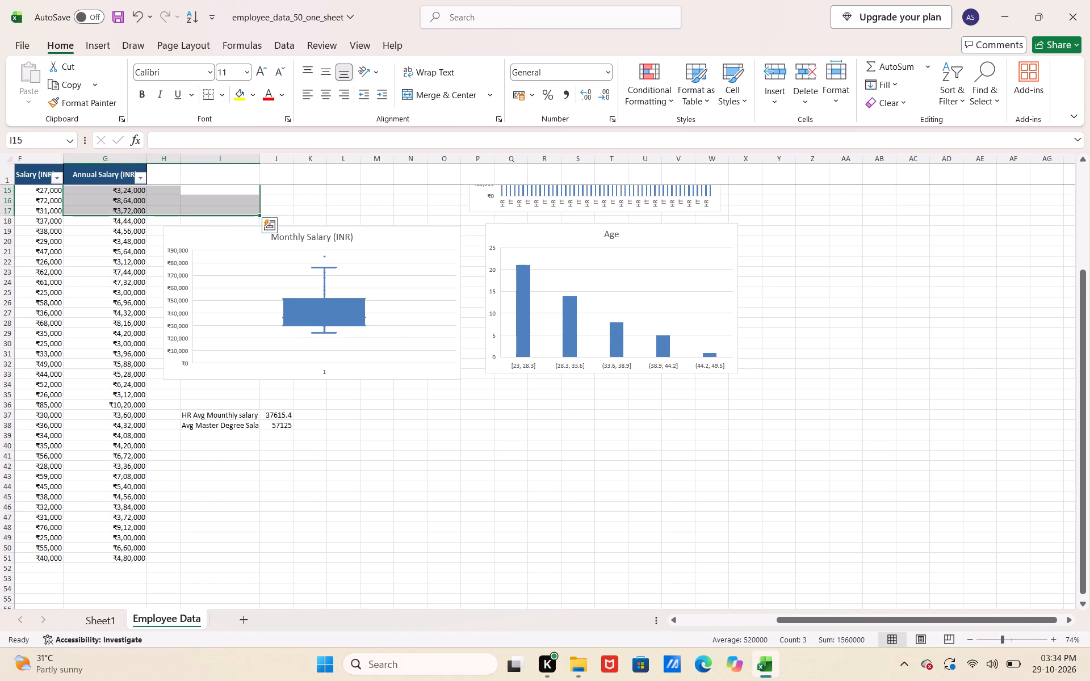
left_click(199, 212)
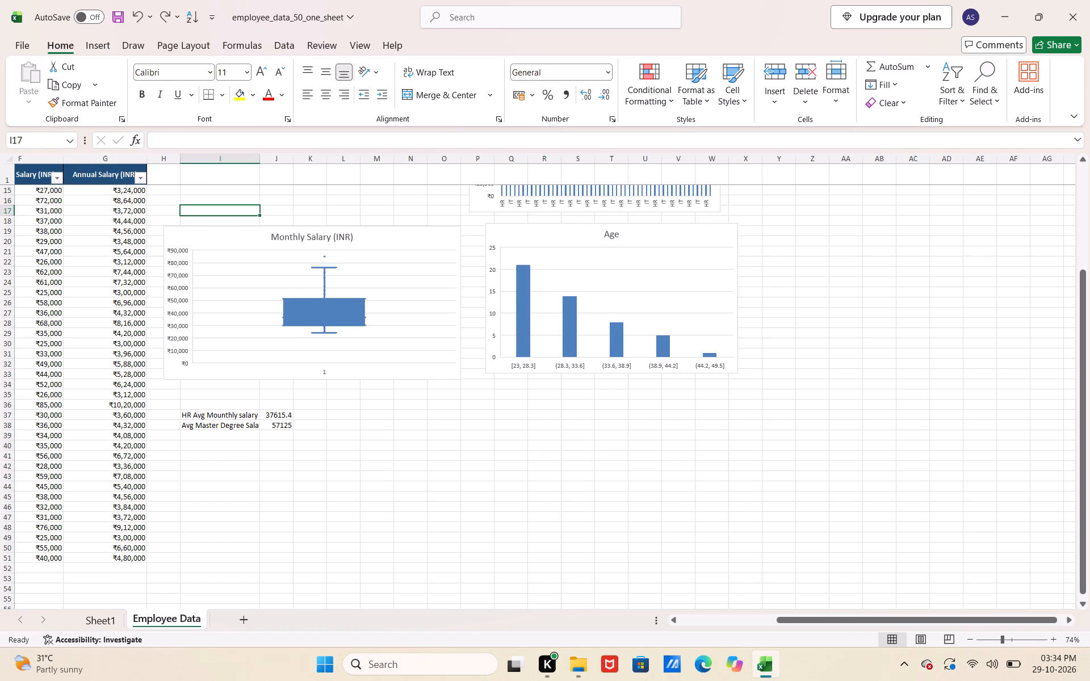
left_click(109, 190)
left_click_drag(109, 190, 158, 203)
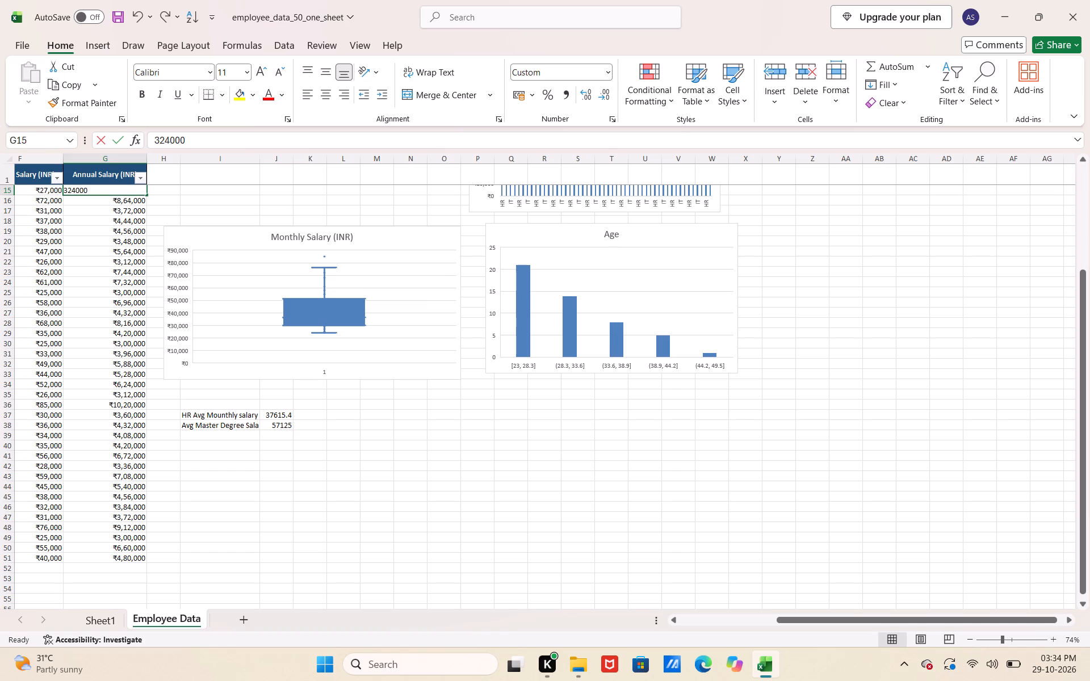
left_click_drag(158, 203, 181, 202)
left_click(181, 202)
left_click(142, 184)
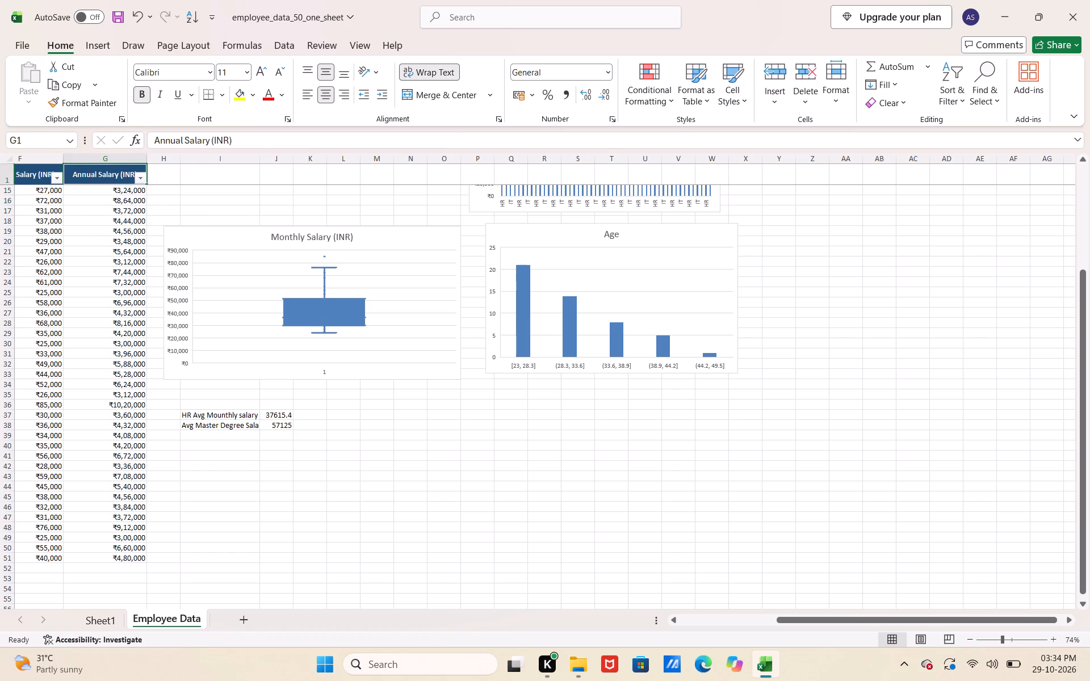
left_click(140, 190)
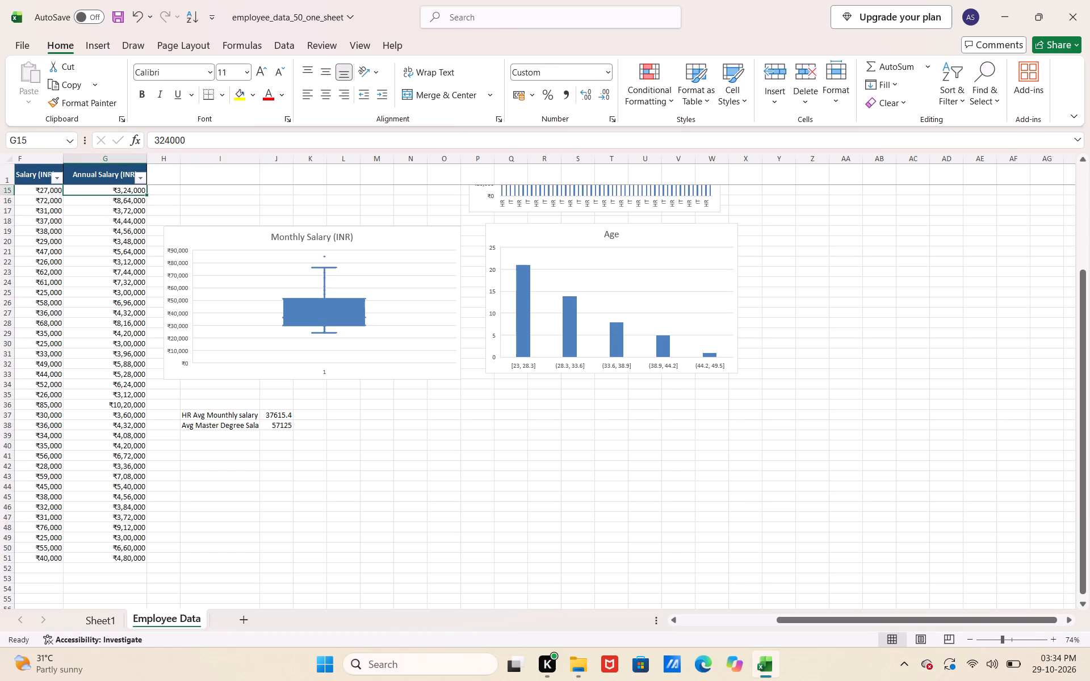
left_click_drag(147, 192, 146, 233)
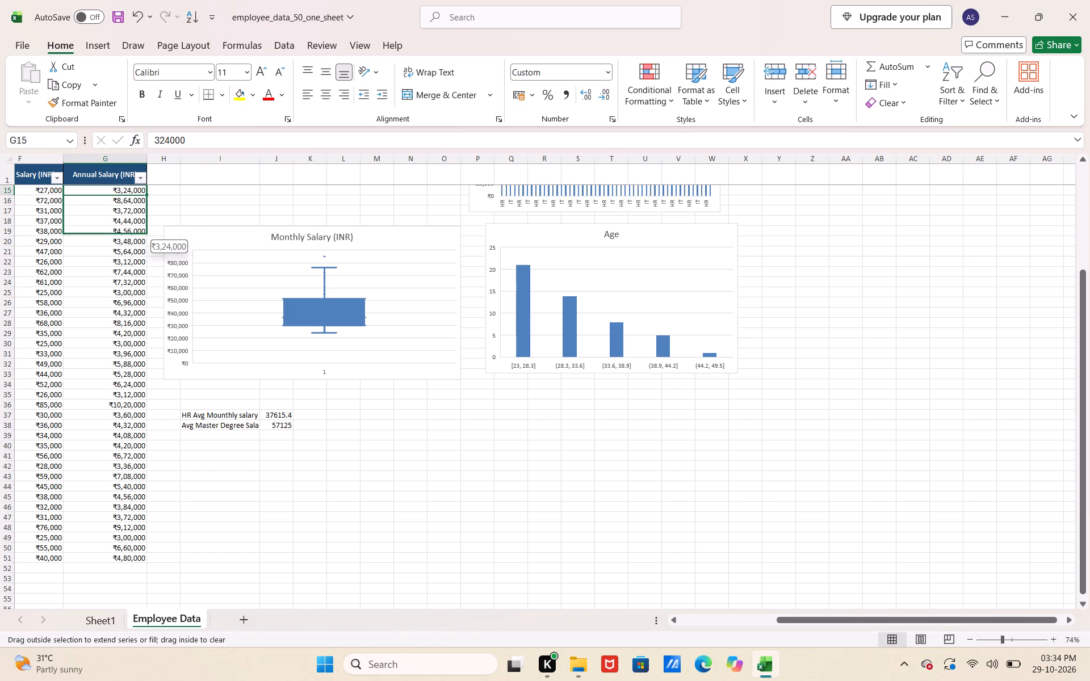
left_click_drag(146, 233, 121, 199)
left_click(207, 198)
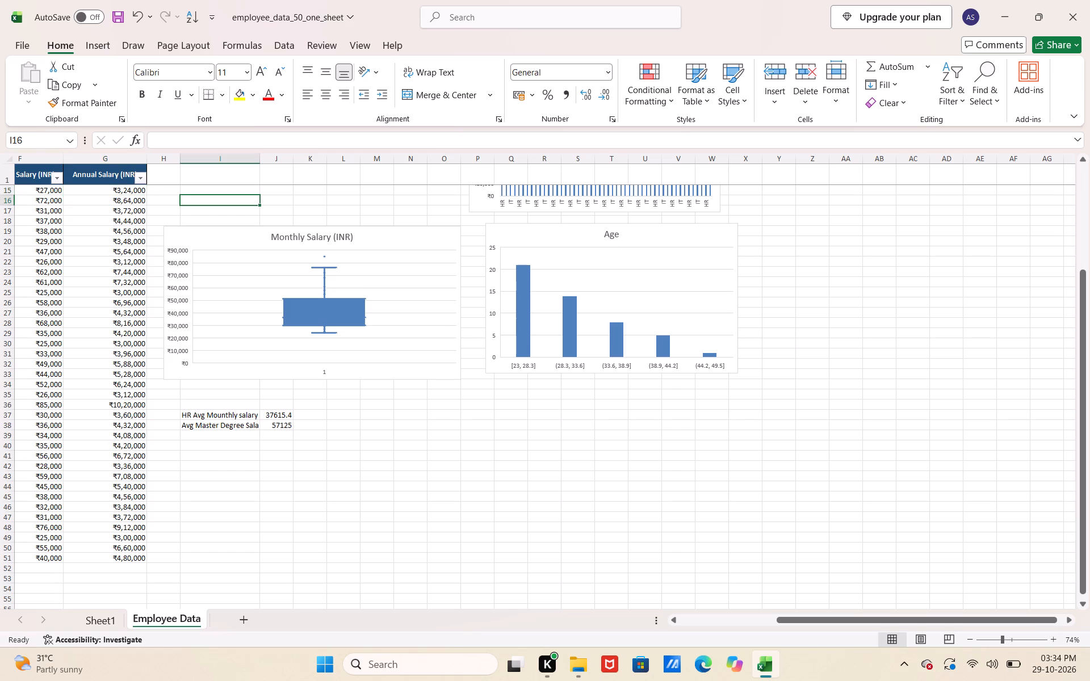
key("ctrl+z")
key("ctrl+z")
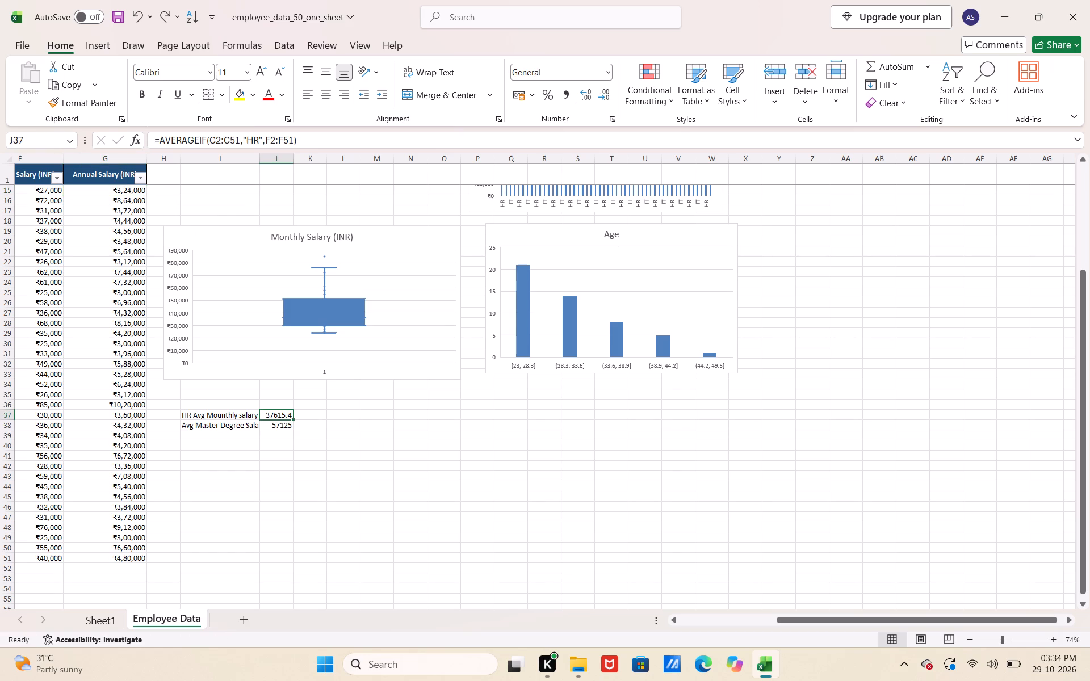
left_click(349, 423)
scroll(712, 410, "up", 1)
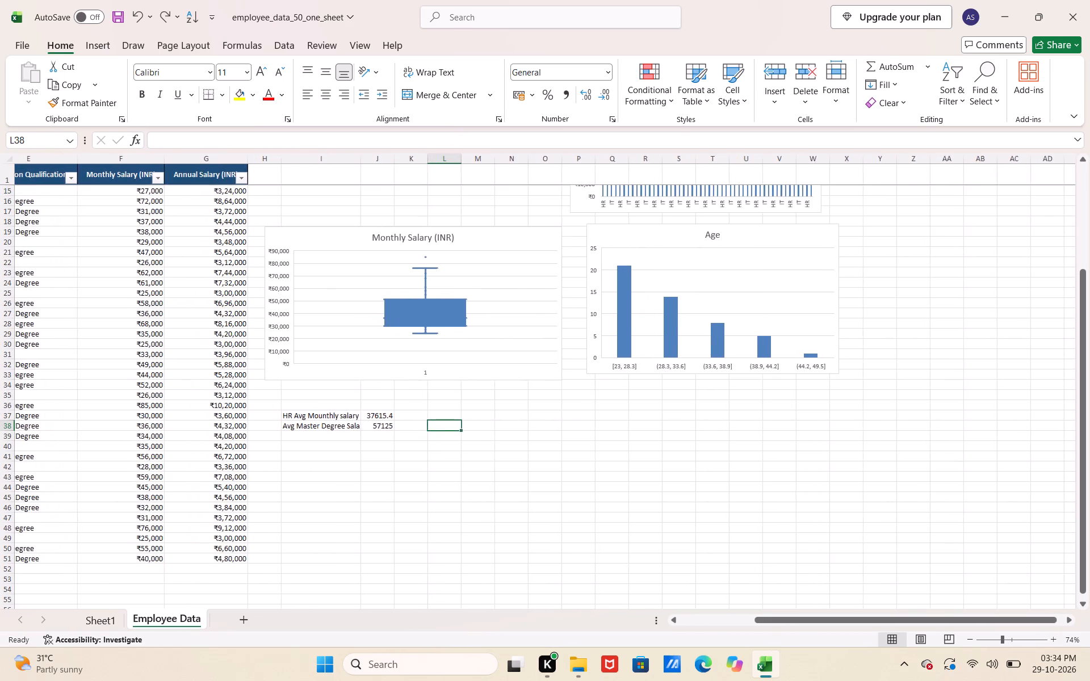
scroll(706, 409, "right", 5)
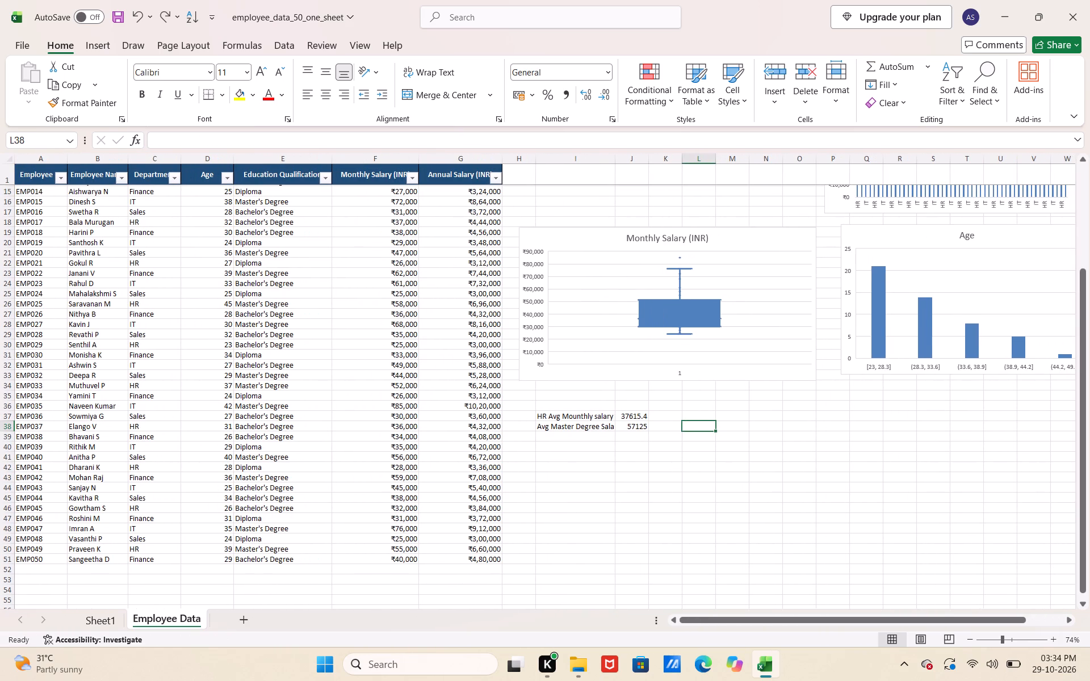
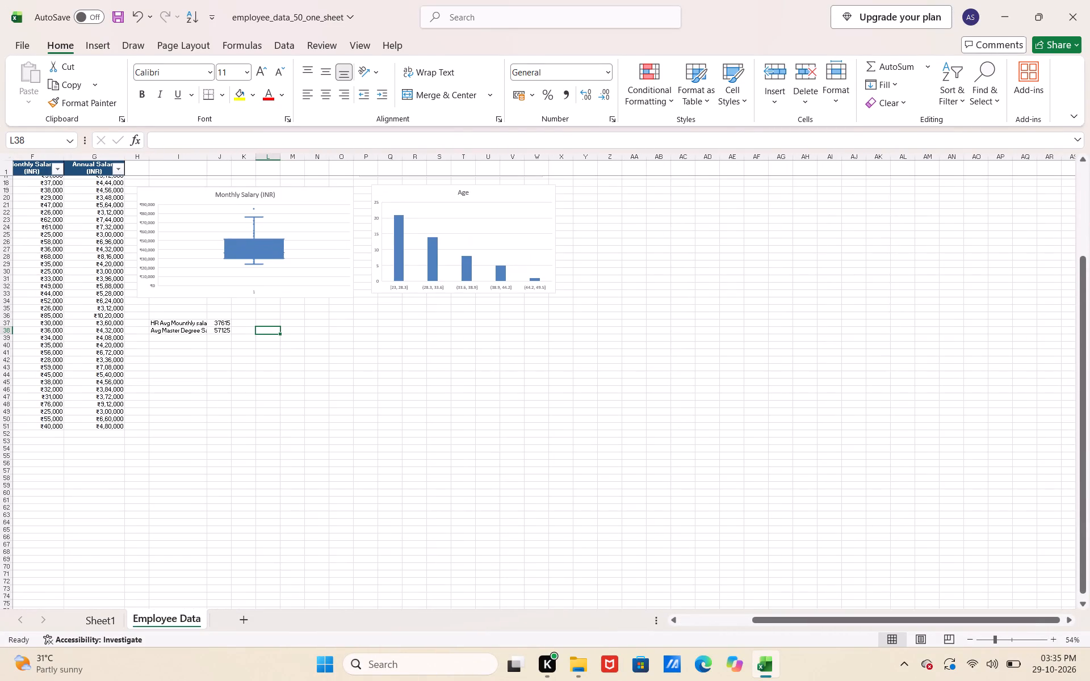
Apply borders to all the average salary label and value cells, I37:J38.
left_click_drag(156, 325, 212, 333)
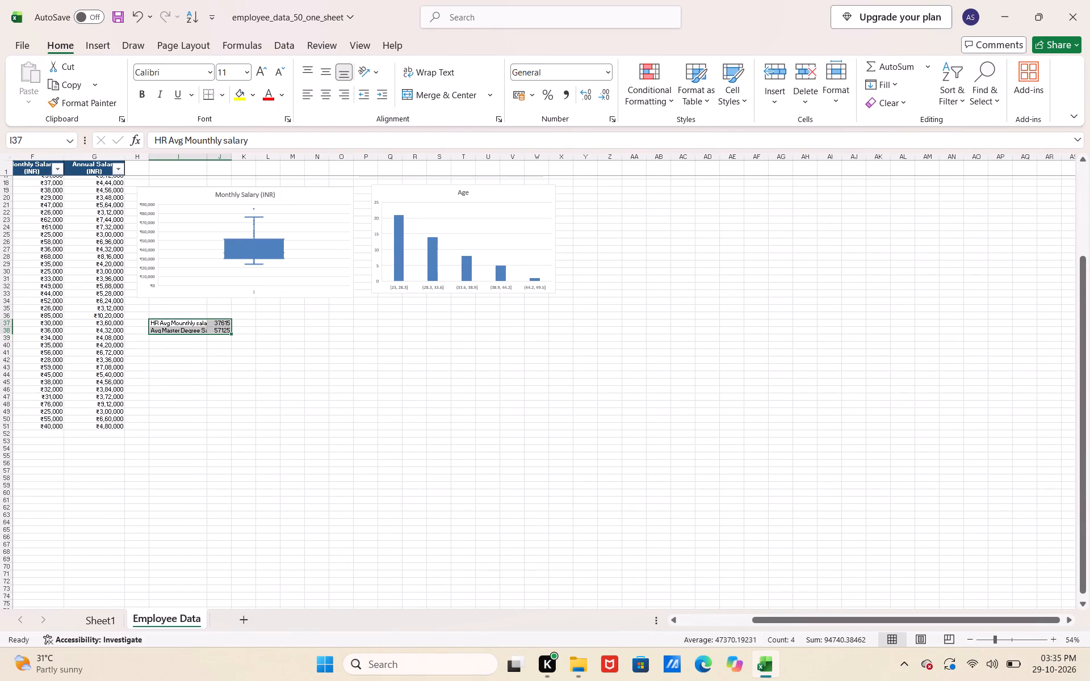
left_click(219, 96)
left_click(211, 232)
left_click(202, 384)
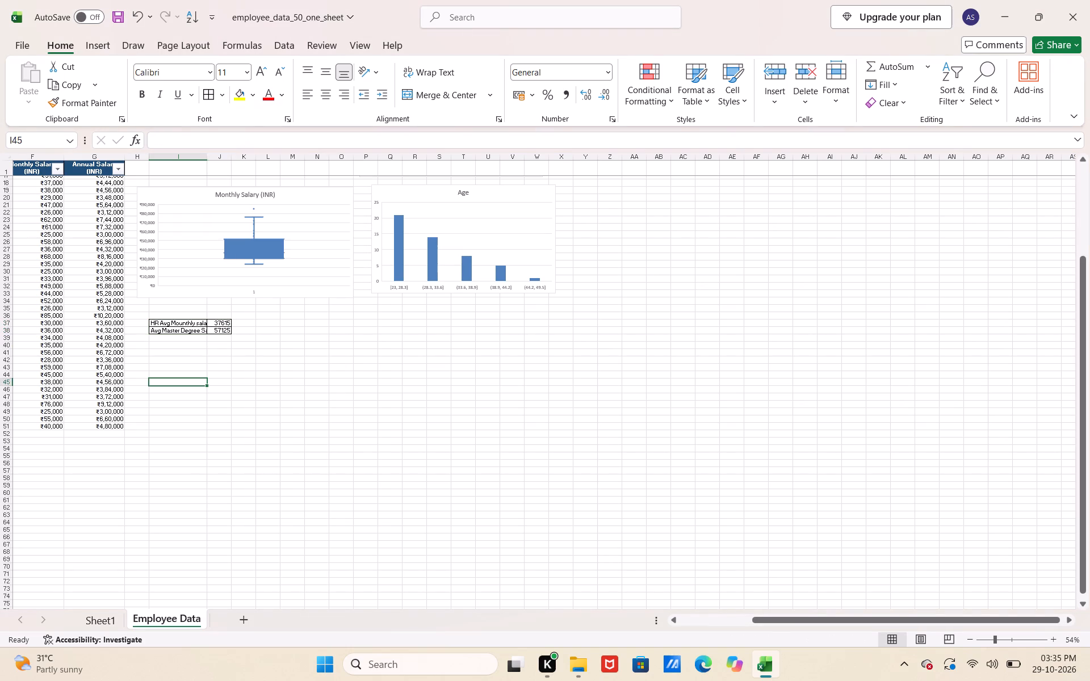
Autofit the width of column I to the average salary labels.
double_click(207, 155)
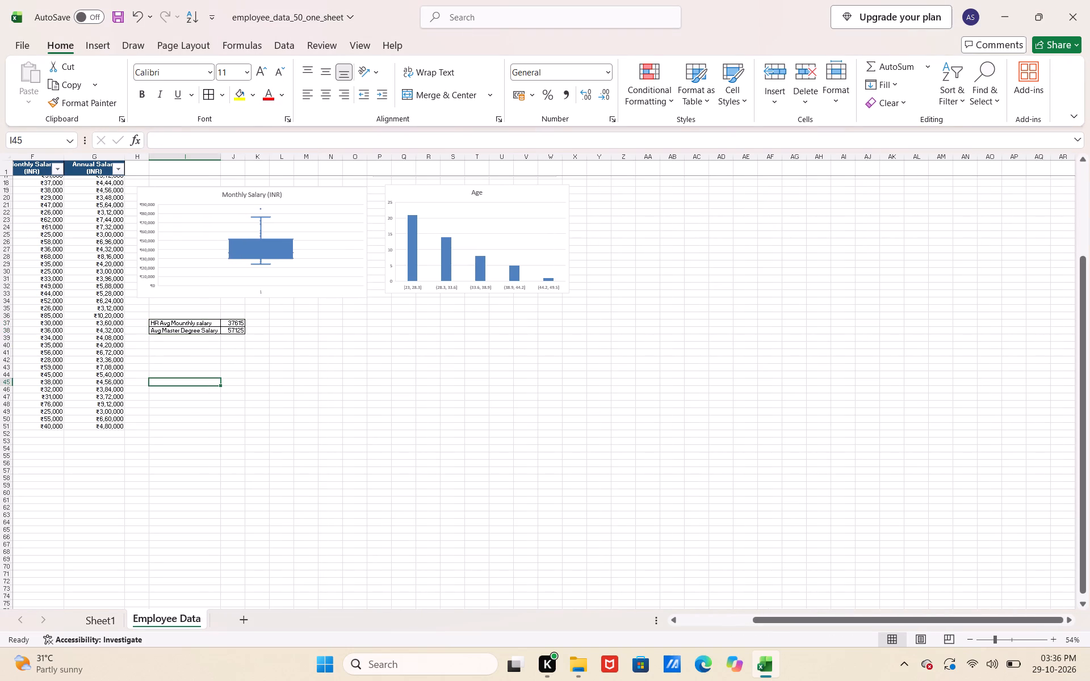
left_click(211, 460)
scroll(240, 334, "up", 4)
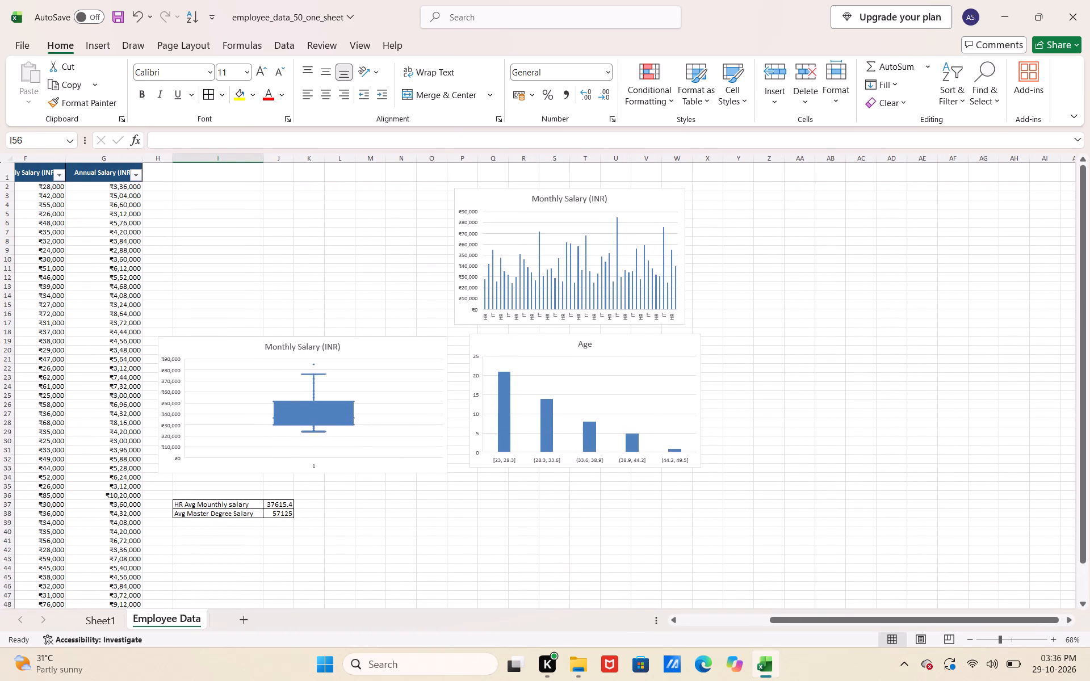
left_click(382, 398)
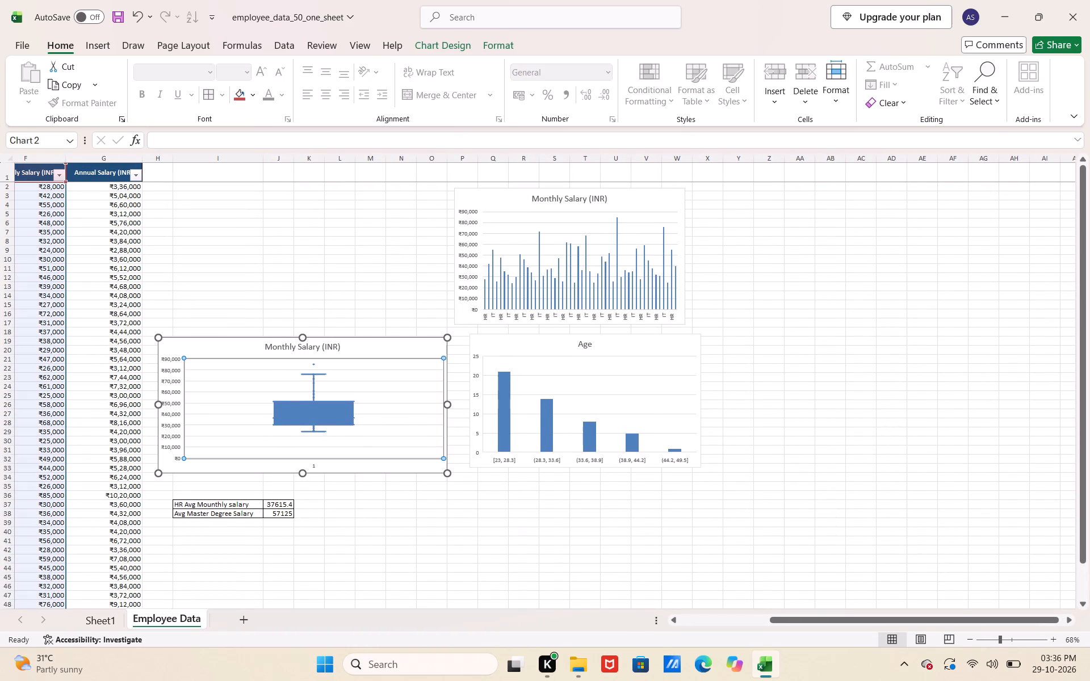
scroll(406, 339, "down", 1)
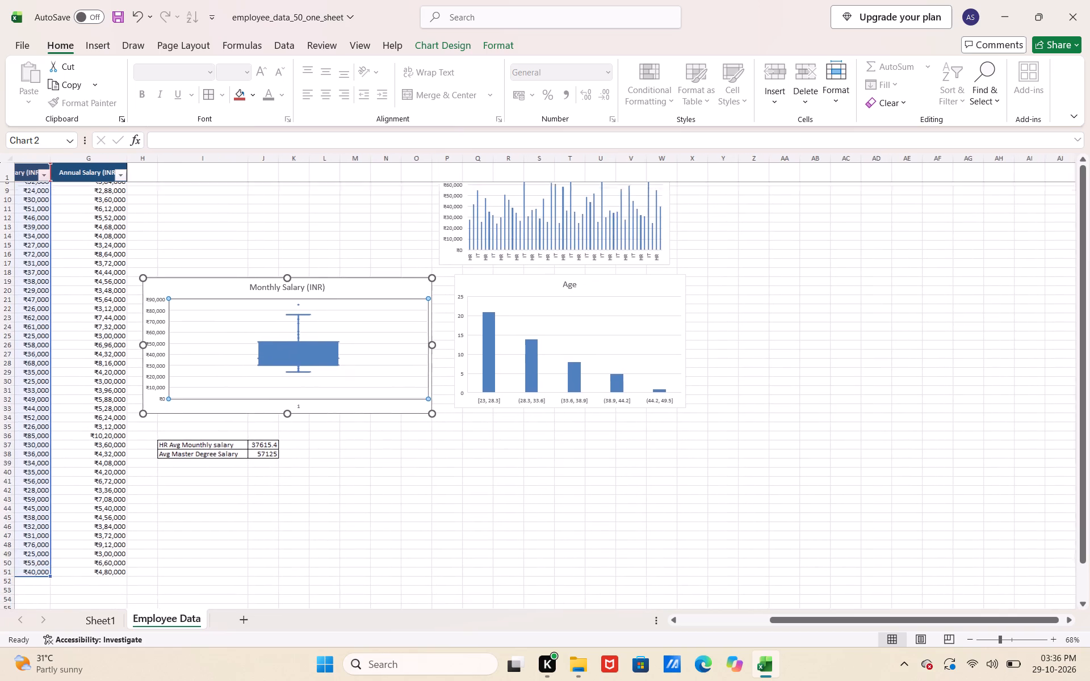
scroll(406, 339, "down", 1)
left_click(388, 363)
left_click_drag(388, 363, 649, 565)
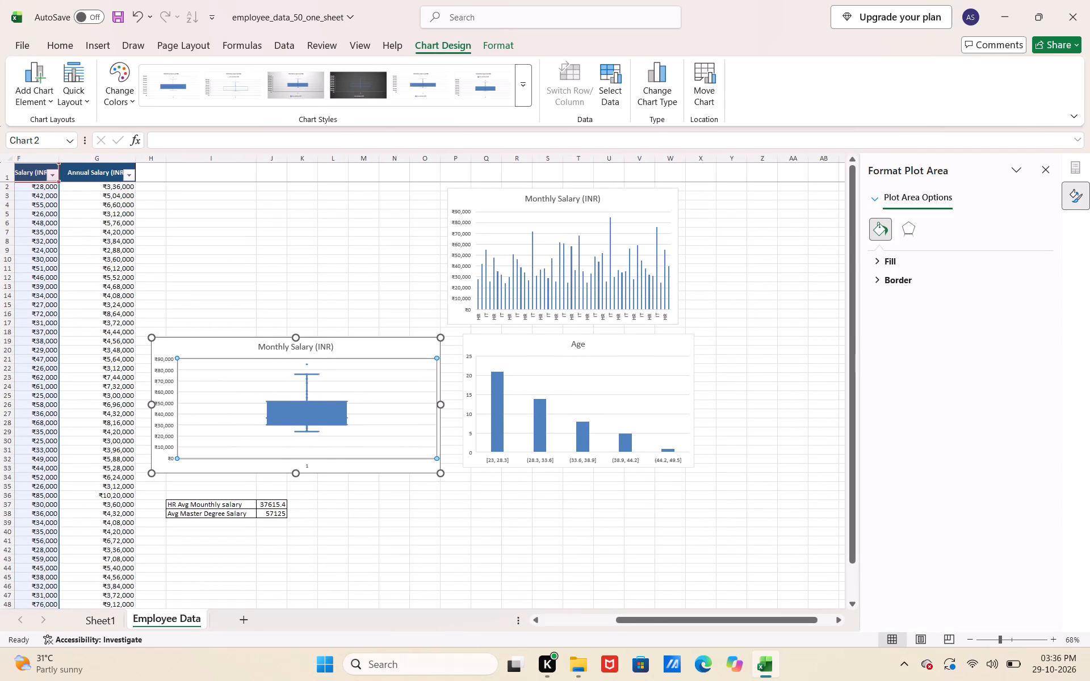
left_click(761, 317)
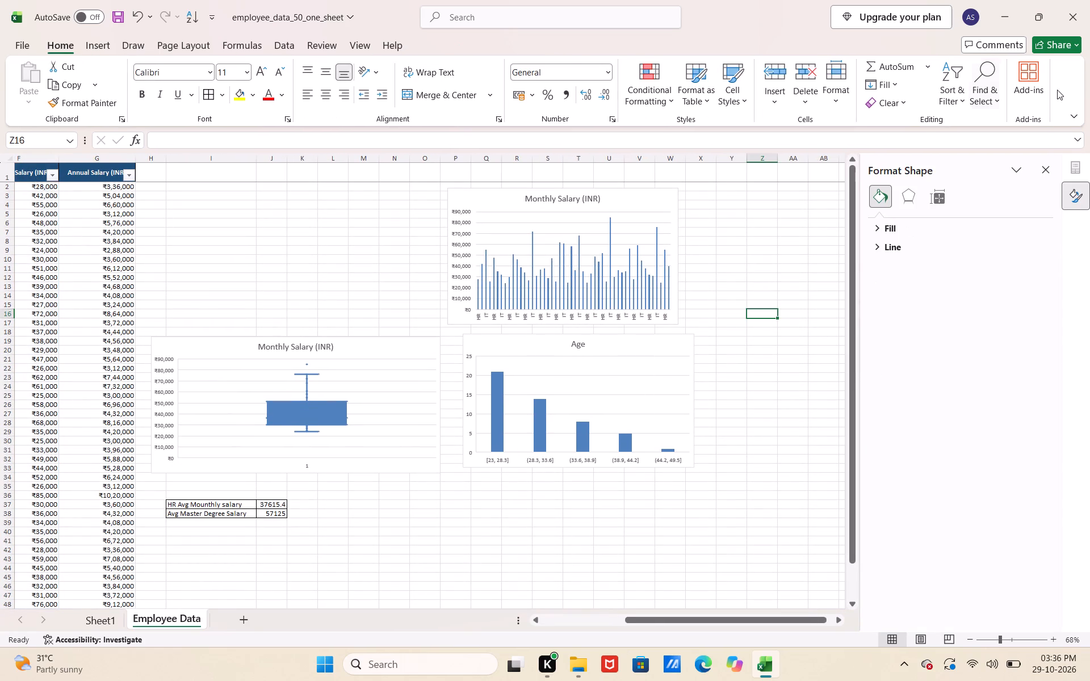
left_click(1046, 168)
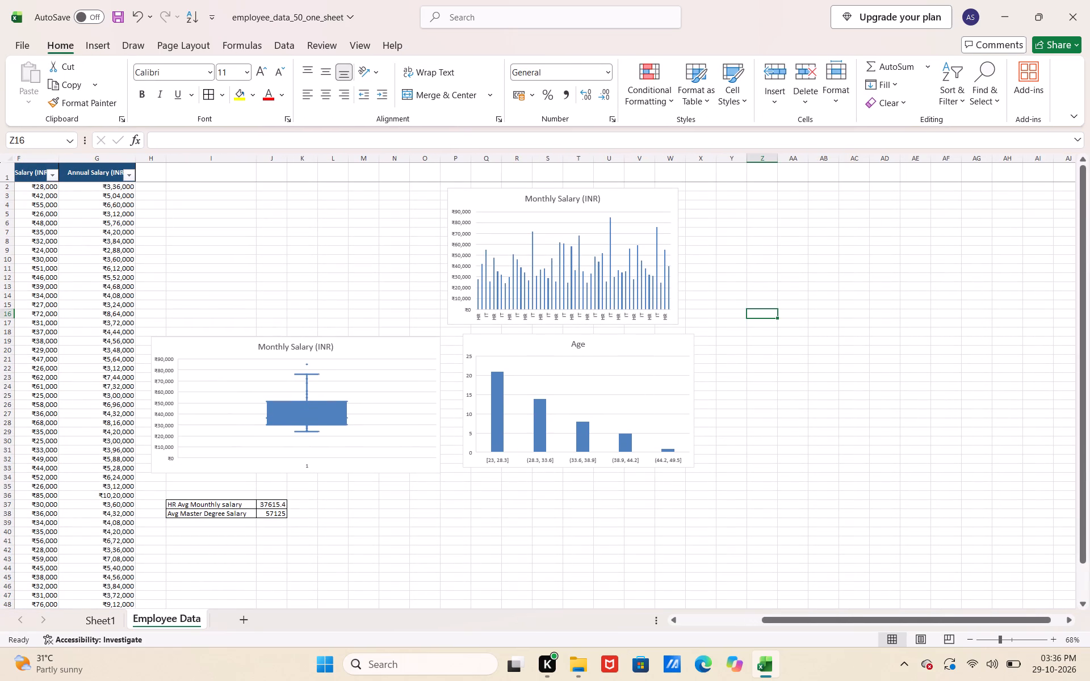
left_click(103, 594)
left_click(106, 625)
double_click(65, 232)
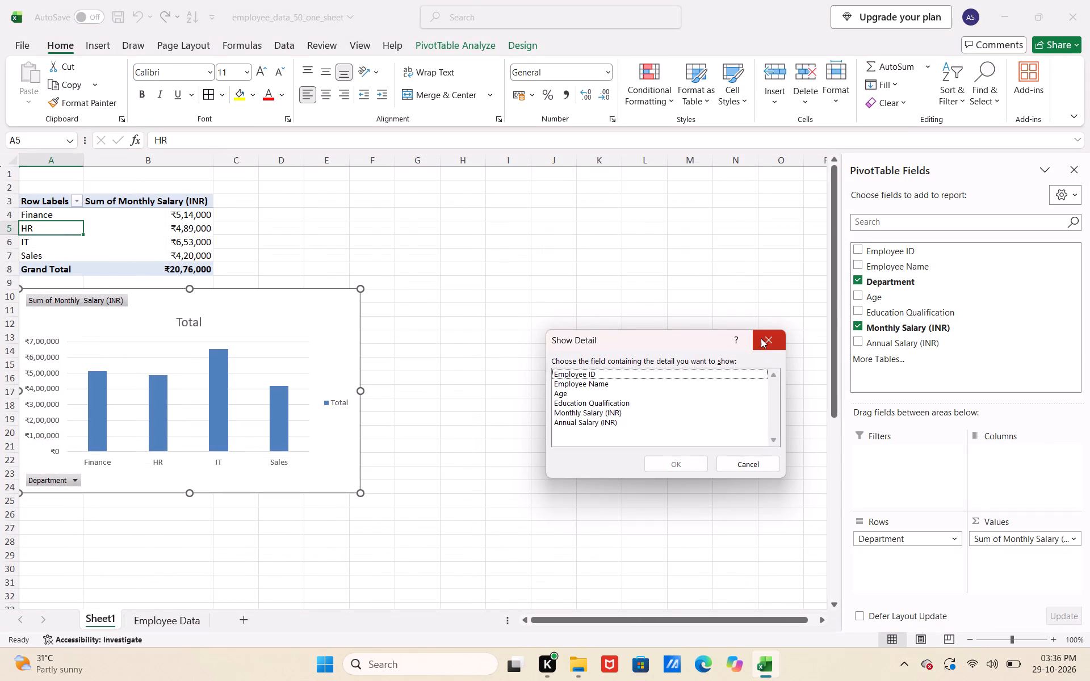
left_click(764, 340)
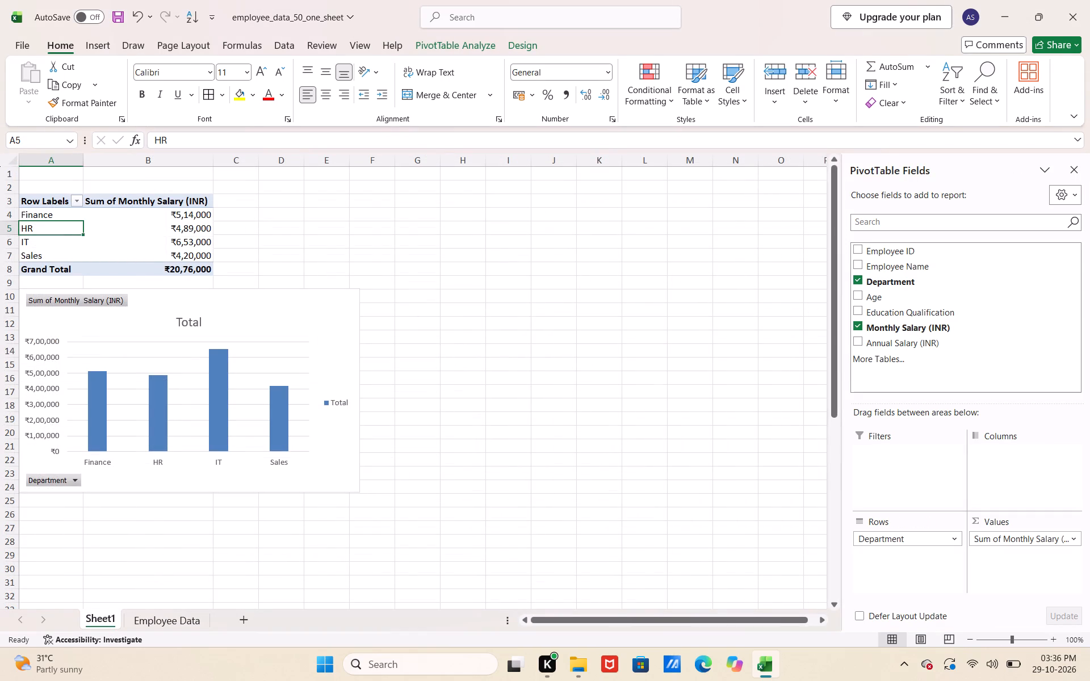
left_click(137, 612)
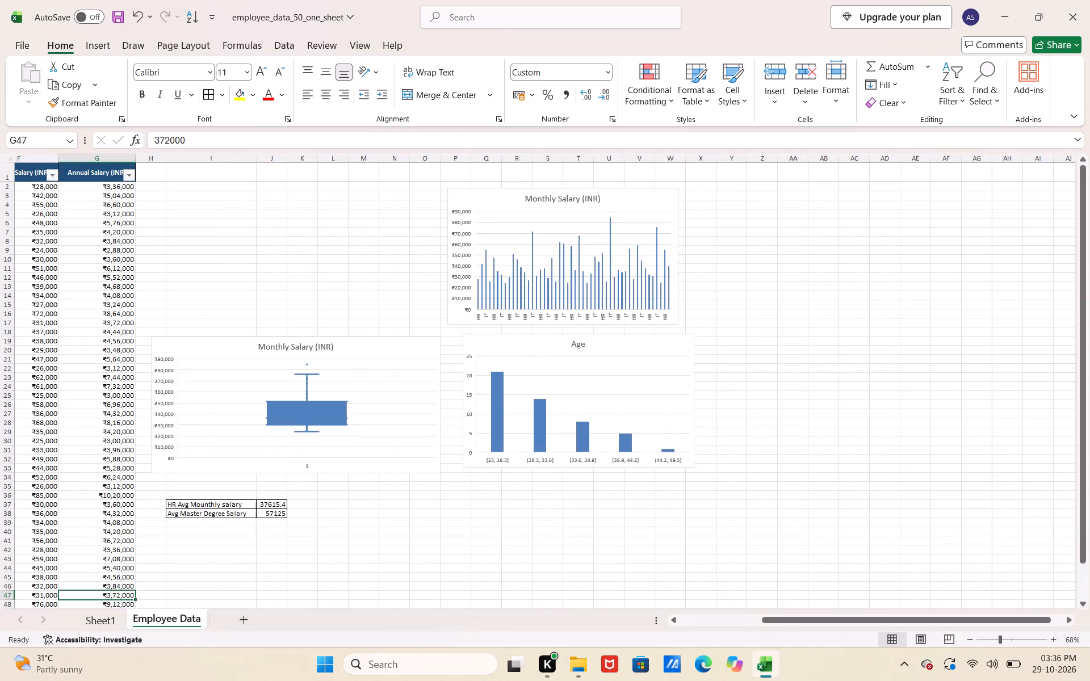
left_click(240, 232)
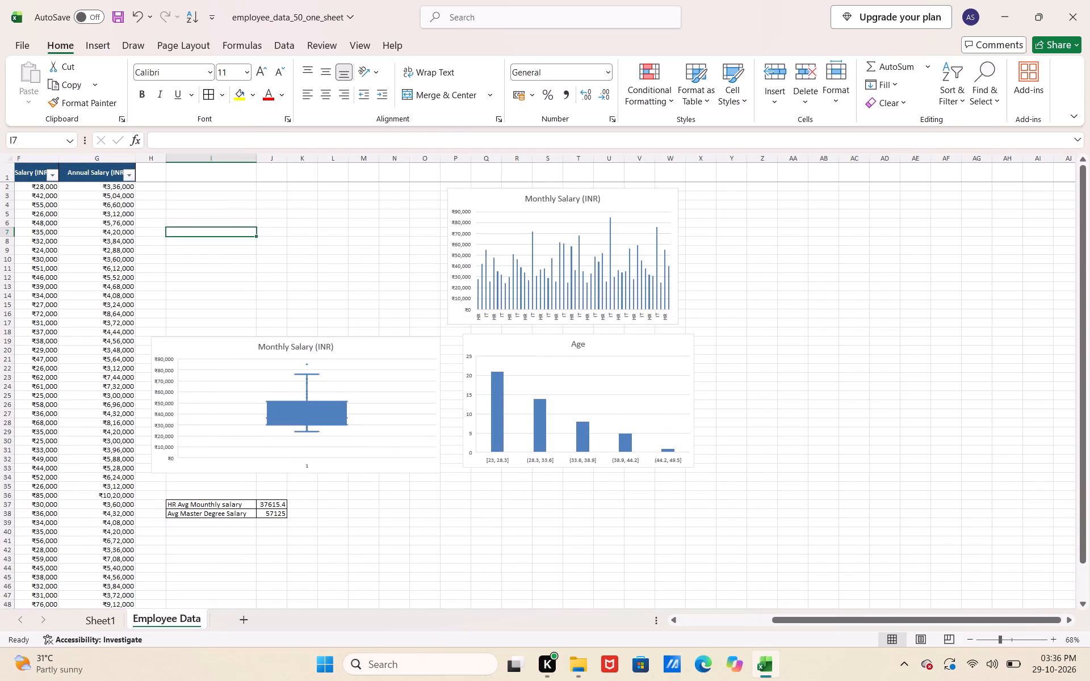
Copy the department salary PivotTable A3:B8 from Sheet1 and paste it at cell I3 of the Employee Data sheet.
left_click(95, 612)
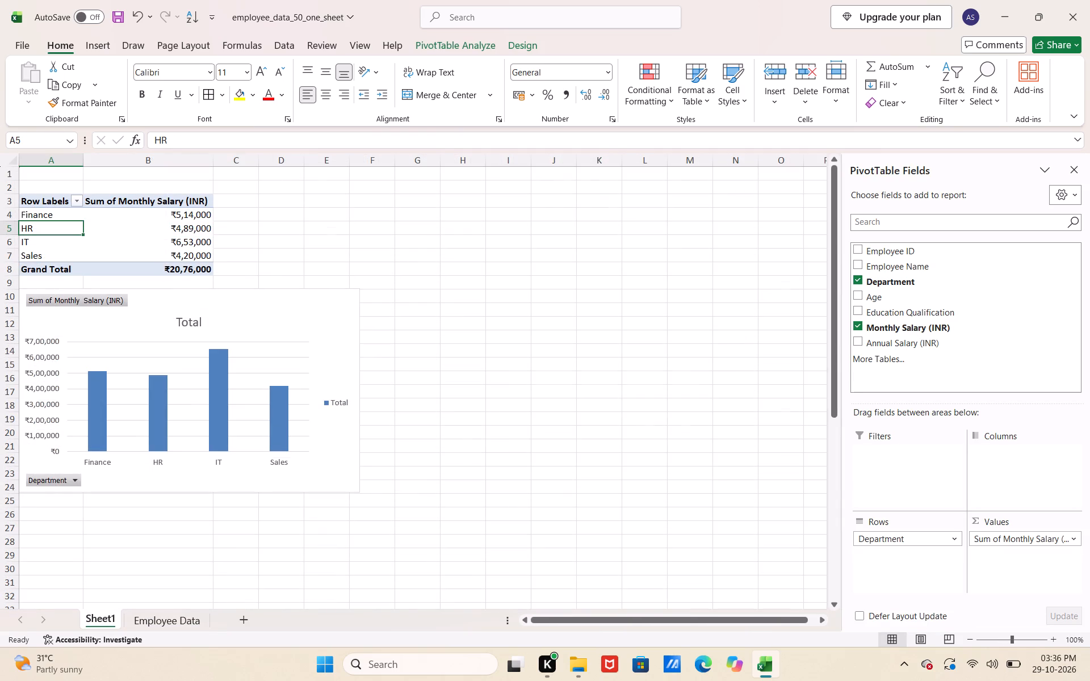
left_click_drag(44, 199, 185, 272)
key("ctrl+c")
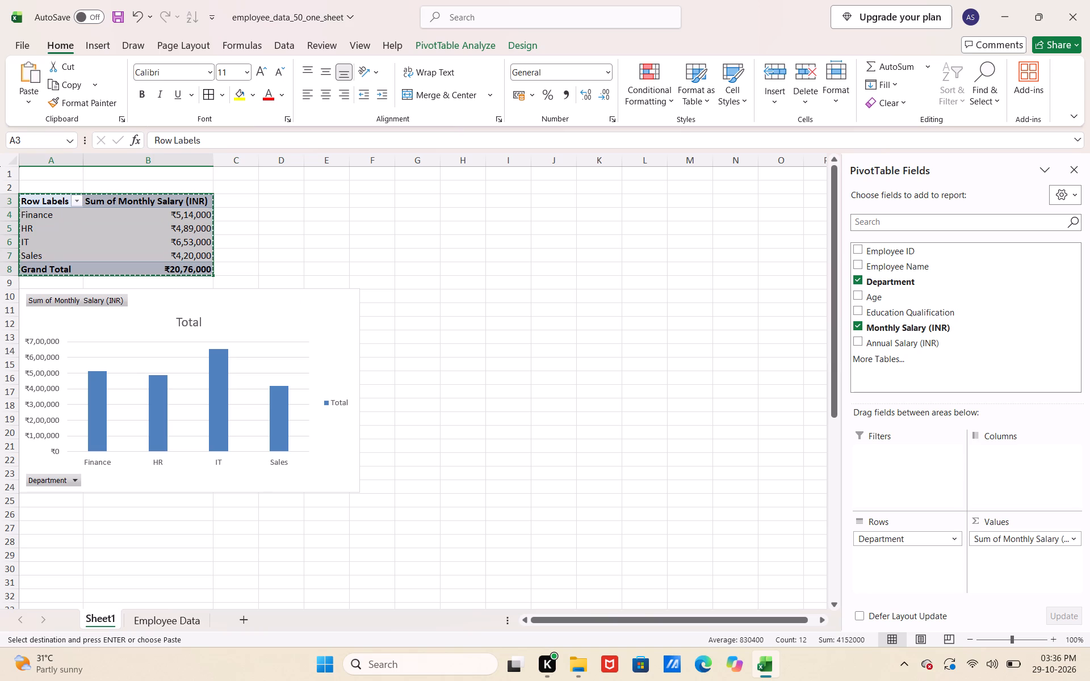
left_click(181, 612)
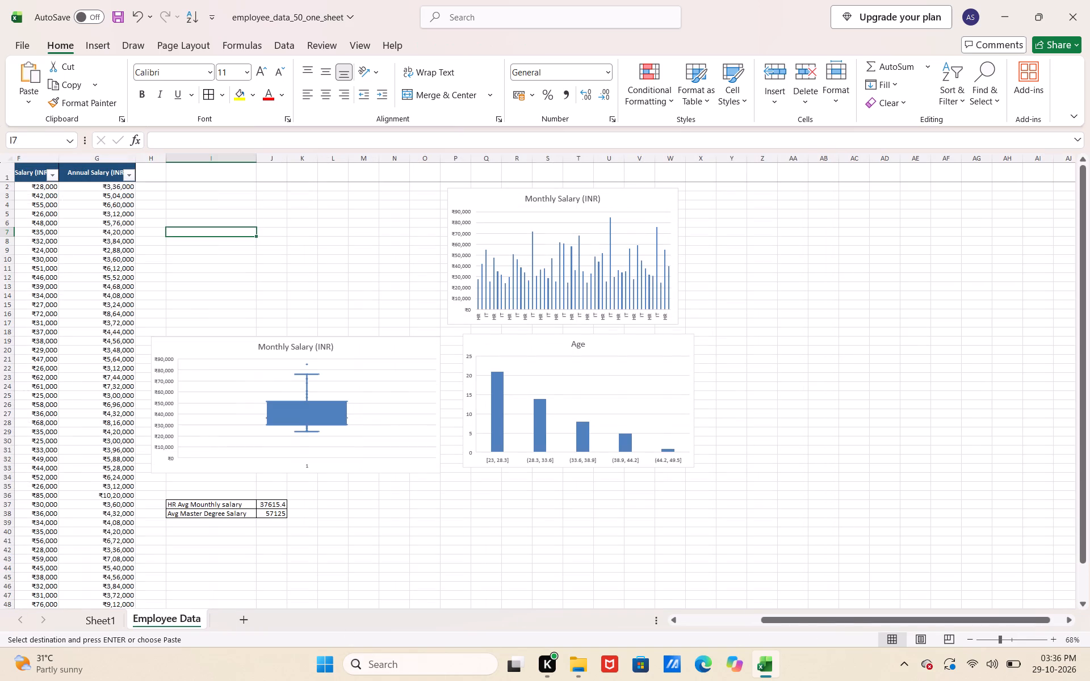
left_click(236, 192)
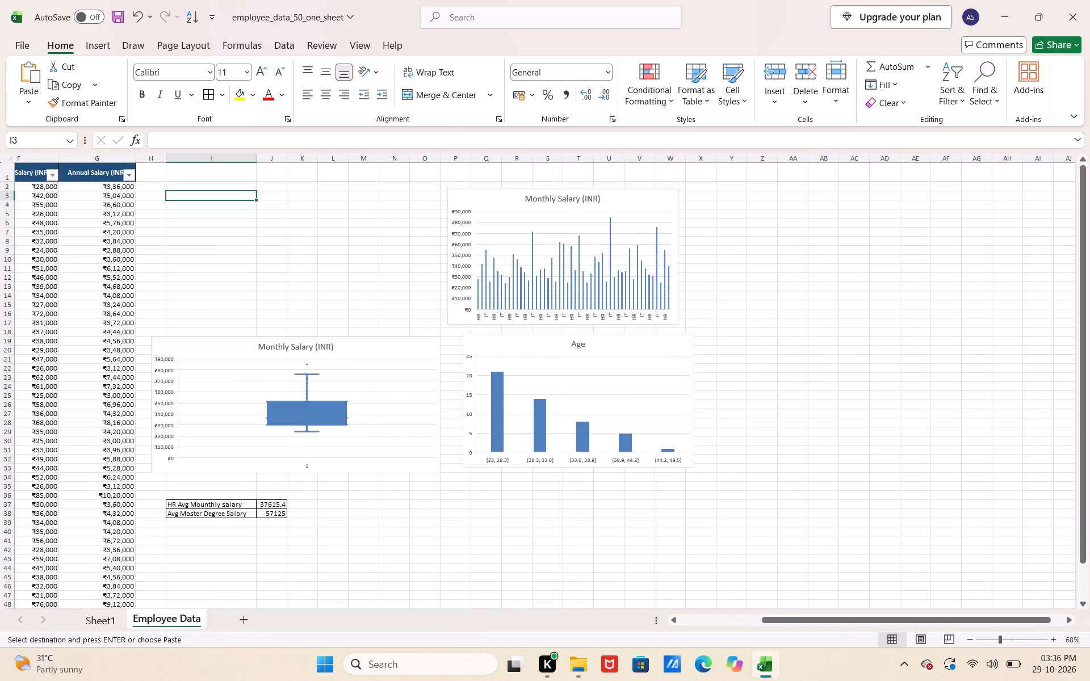
key("ctrl+v")
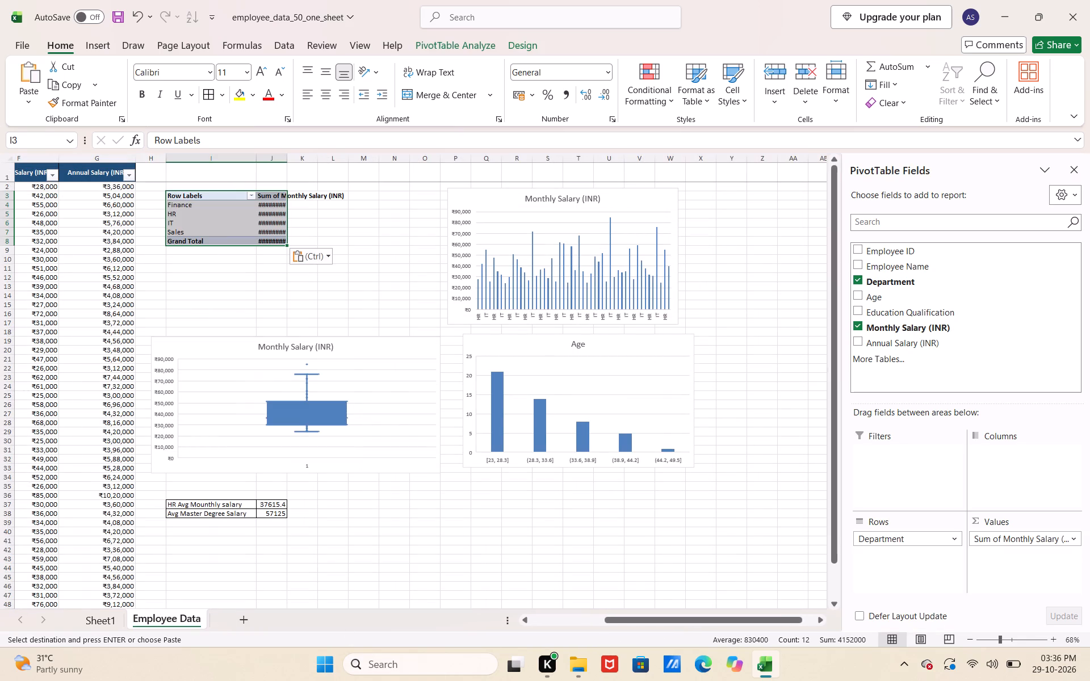
Autofit the width of column J to the pasted PivotTable's Sum of Monthly Salary values.
double_click(286, 157)
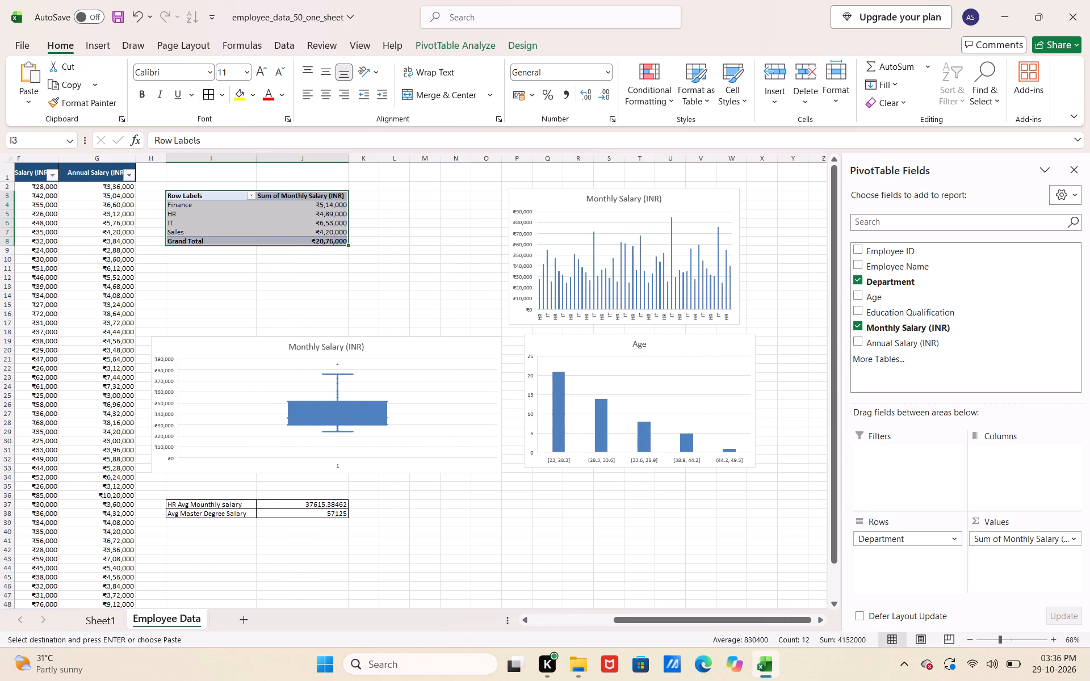
left_click(430, 274)
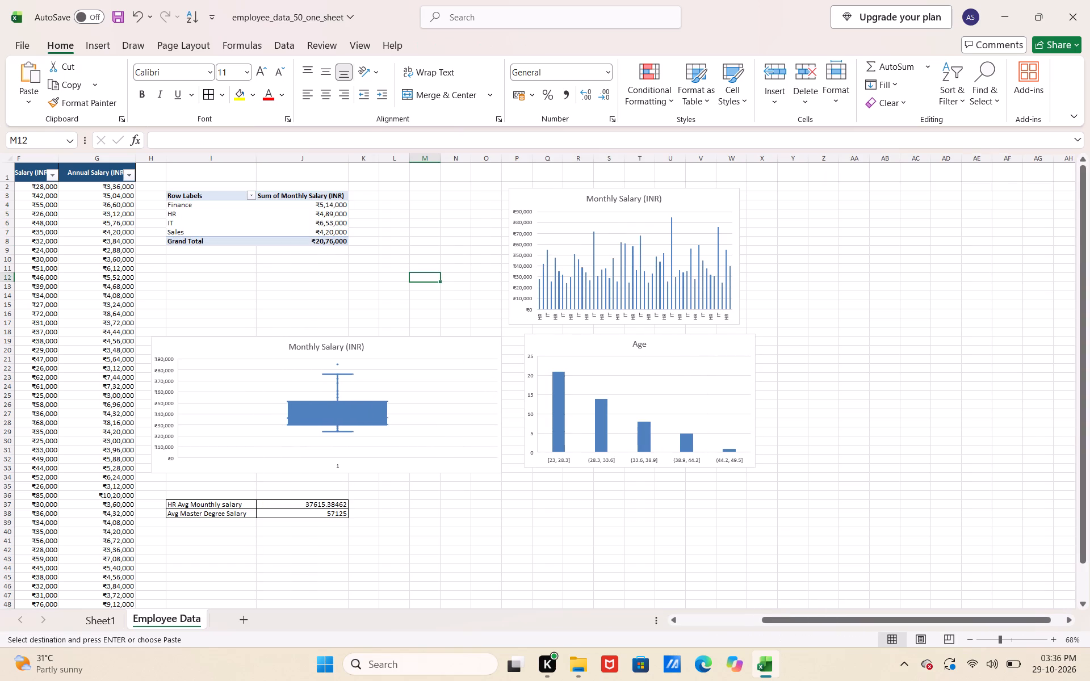
left_click(233, 224)
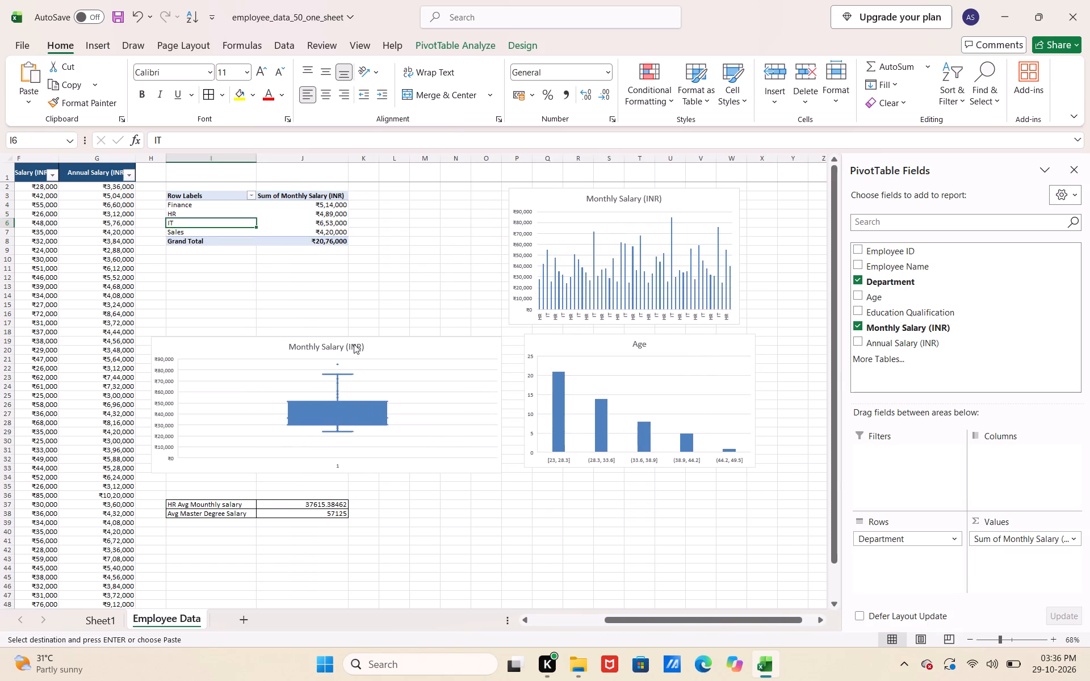
Move the Monthly Salary column chart next to the pasted PivotTable, starting around column K, row 3.
left_click_drag(591, 268, 495, 250)
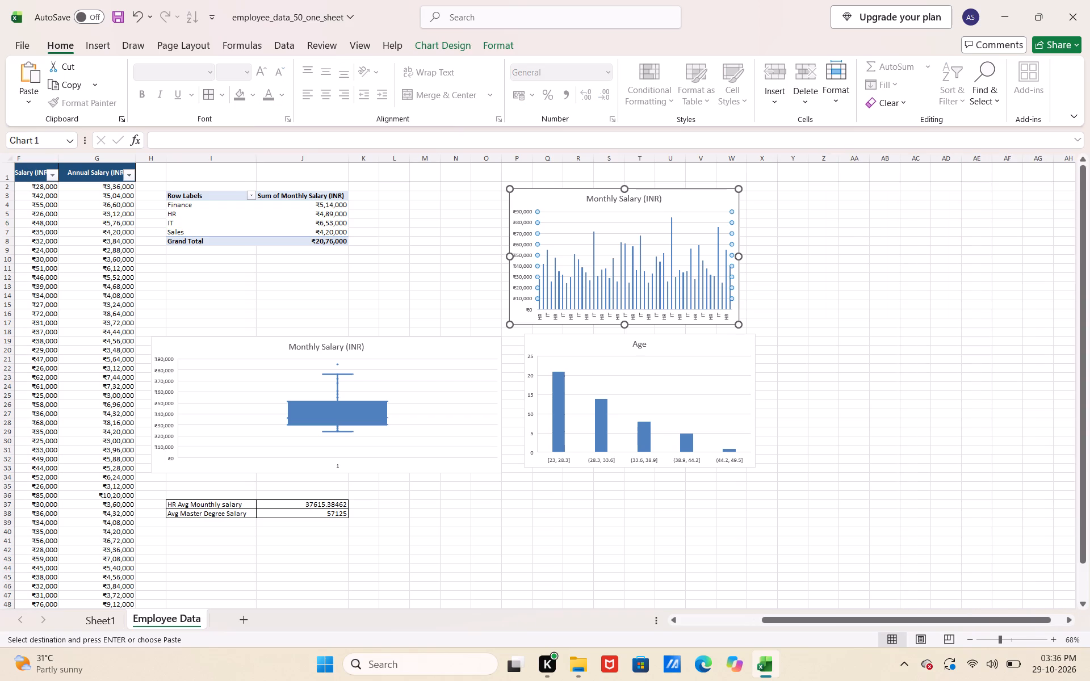
left_click_drag(514, 247, 508, 230)
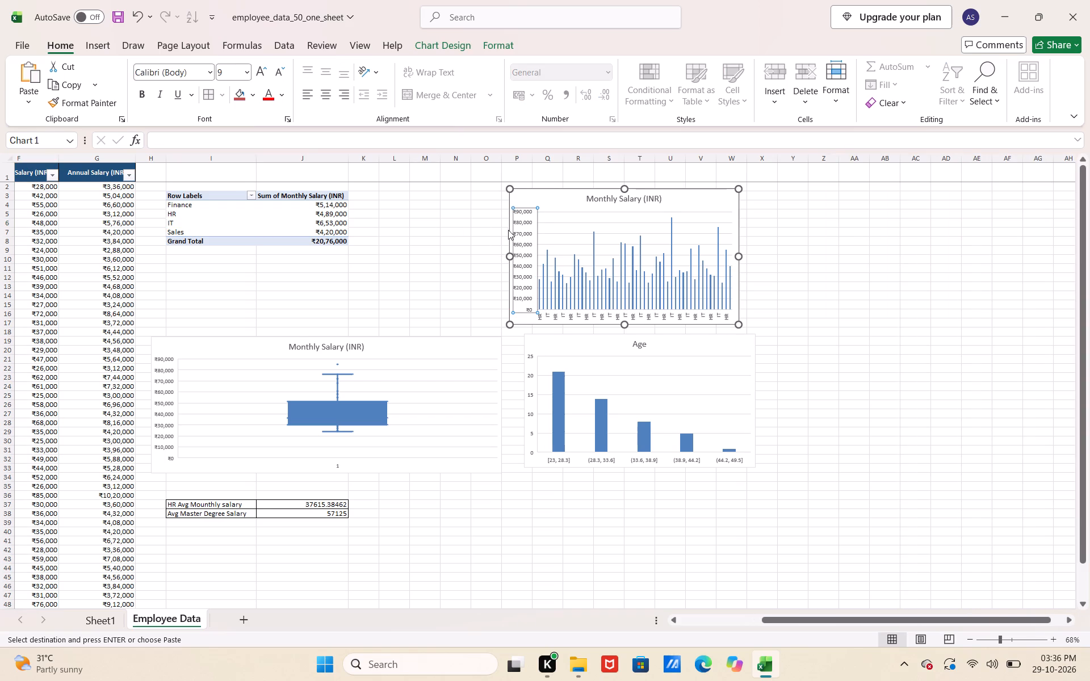
left_click_drag(508, 230, 531, 238)
left_click_drag(531, 193, 397, 196)
Narrow the Monthly Salary box plot and position it over about columns H to M, starting near row 18.
left_click_drag(314, 333, 313, 346)
left_click(313, 346)
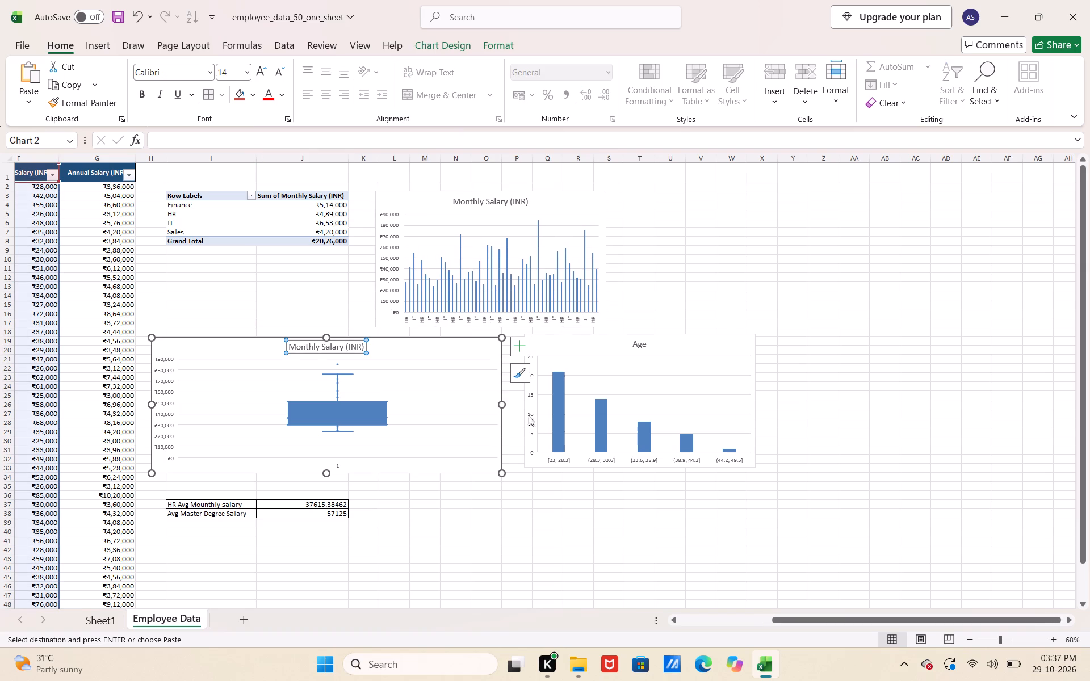
left_click_drag(504, 406, 441, 409)
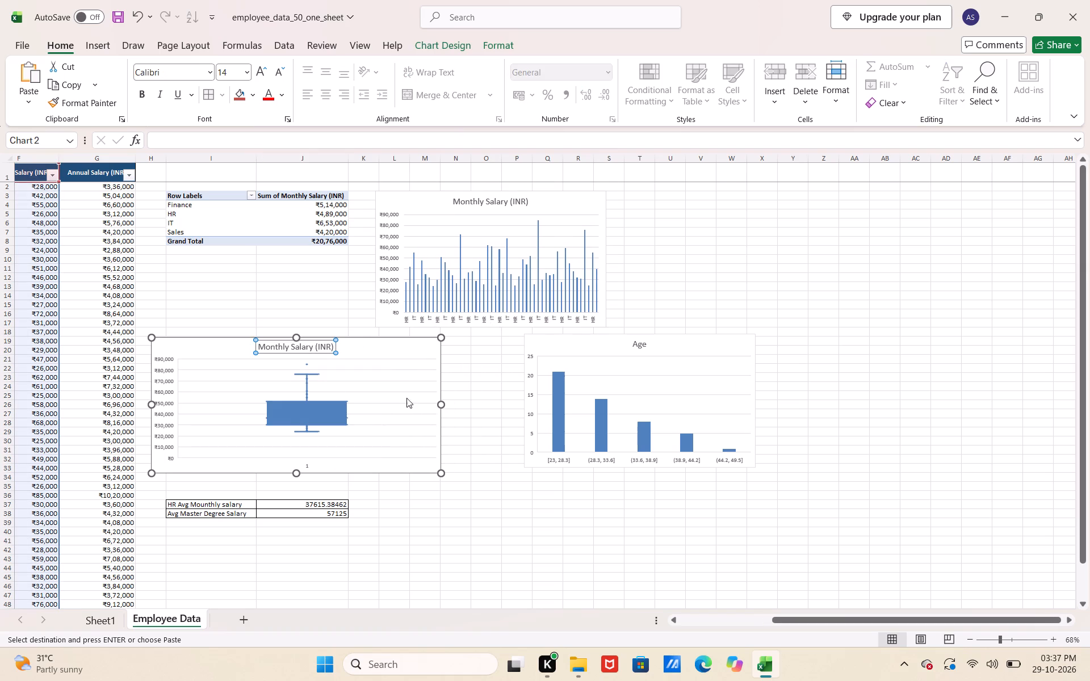
left_click_drag(234, 340, 220, 286)
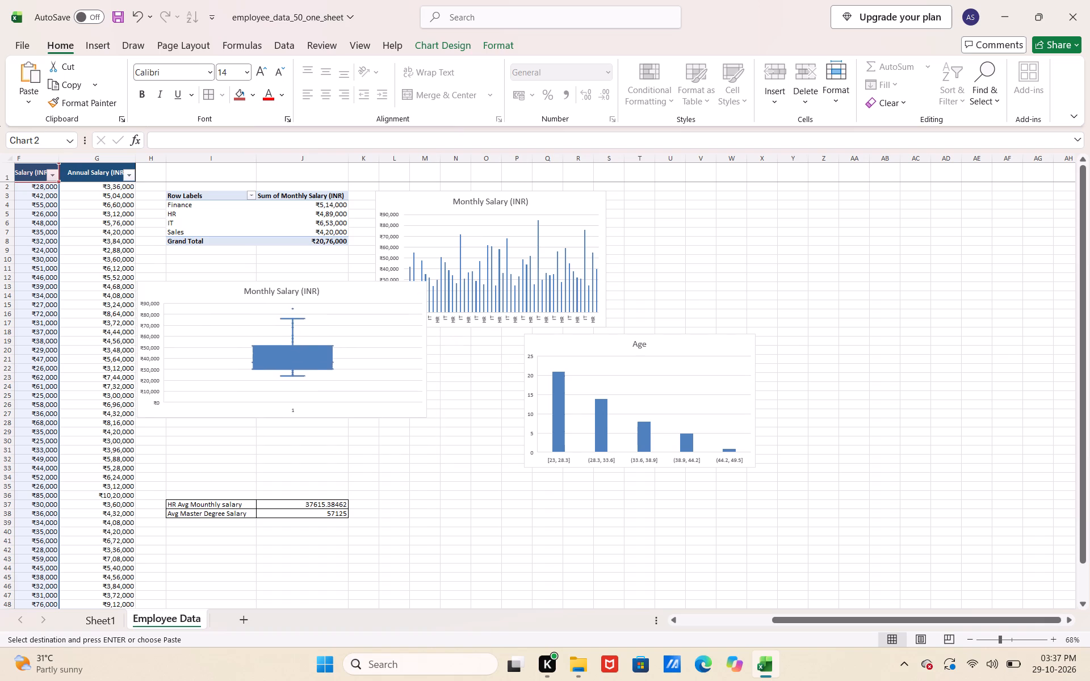
left_click_drag(220, 286, 220, 339)
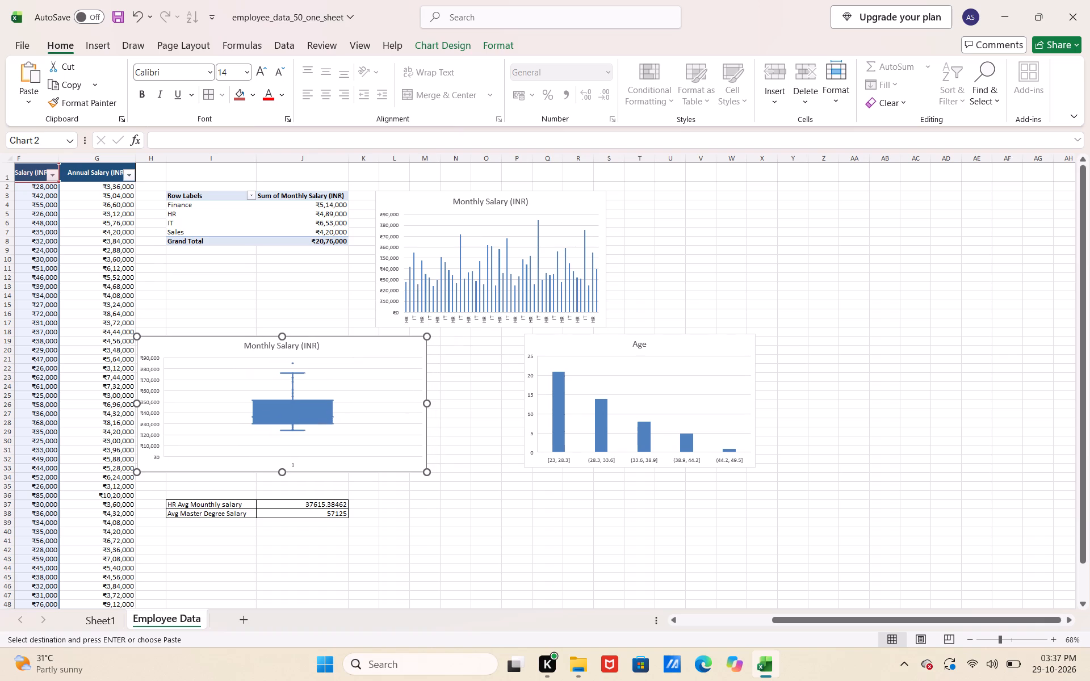
Move the Age histogram beside the box plot, over about columns N to T starting near row 18.
left_click(561, 337)
left_click_drag(561, 337, 533, 361)
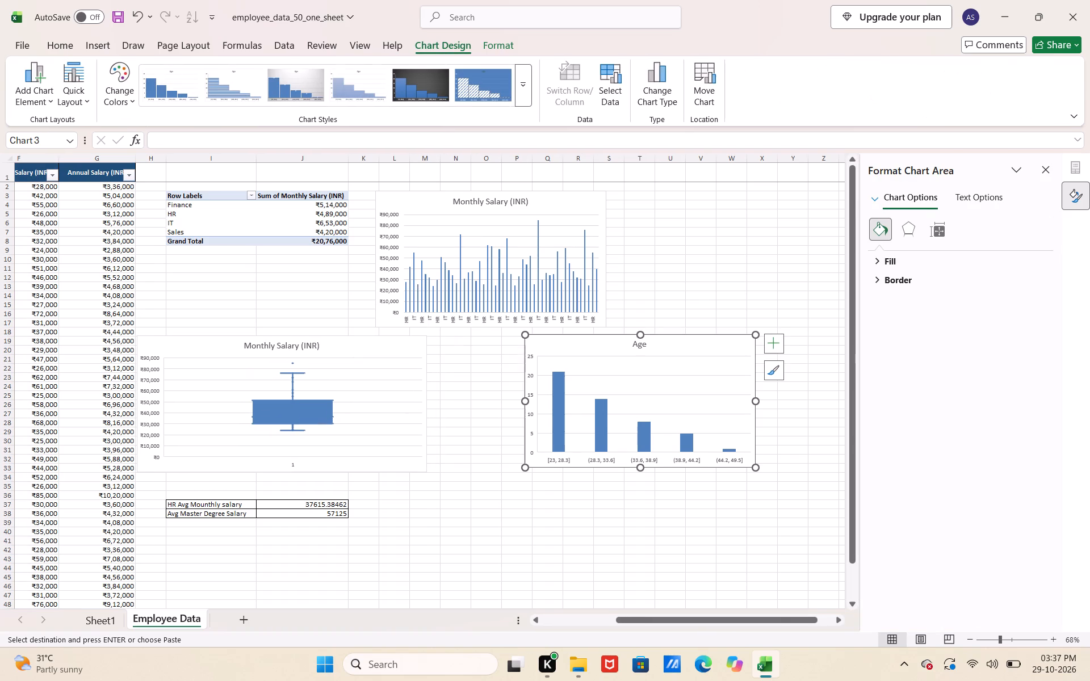
left_click_drag(544, 350, 457, 355)
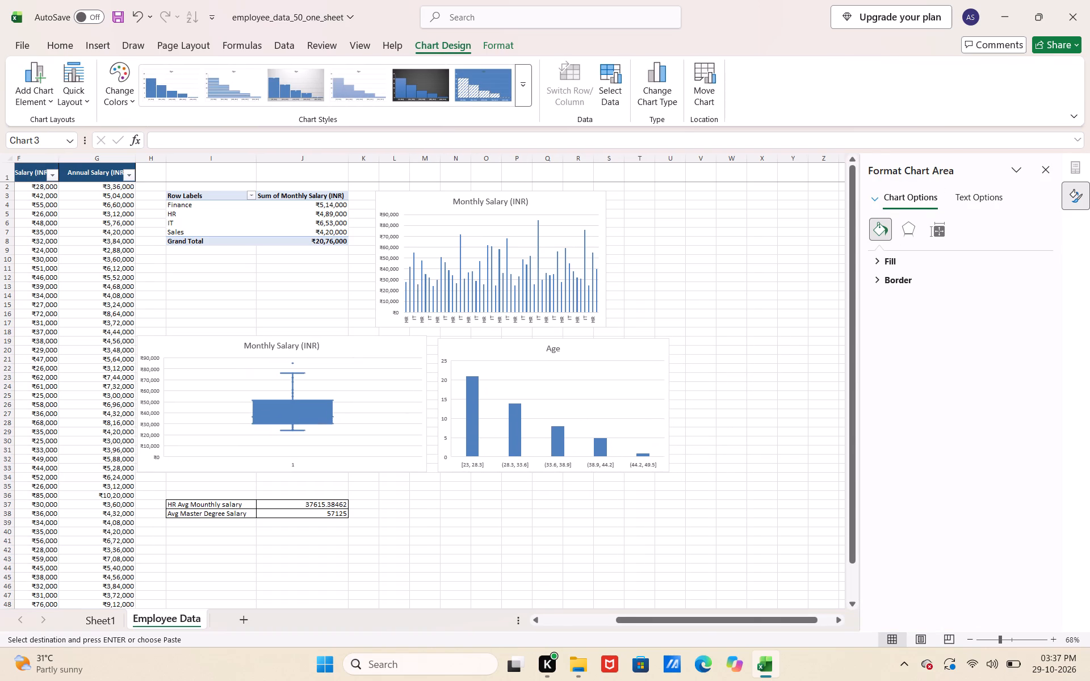
left_click_drag(457, 355, 456, 353)
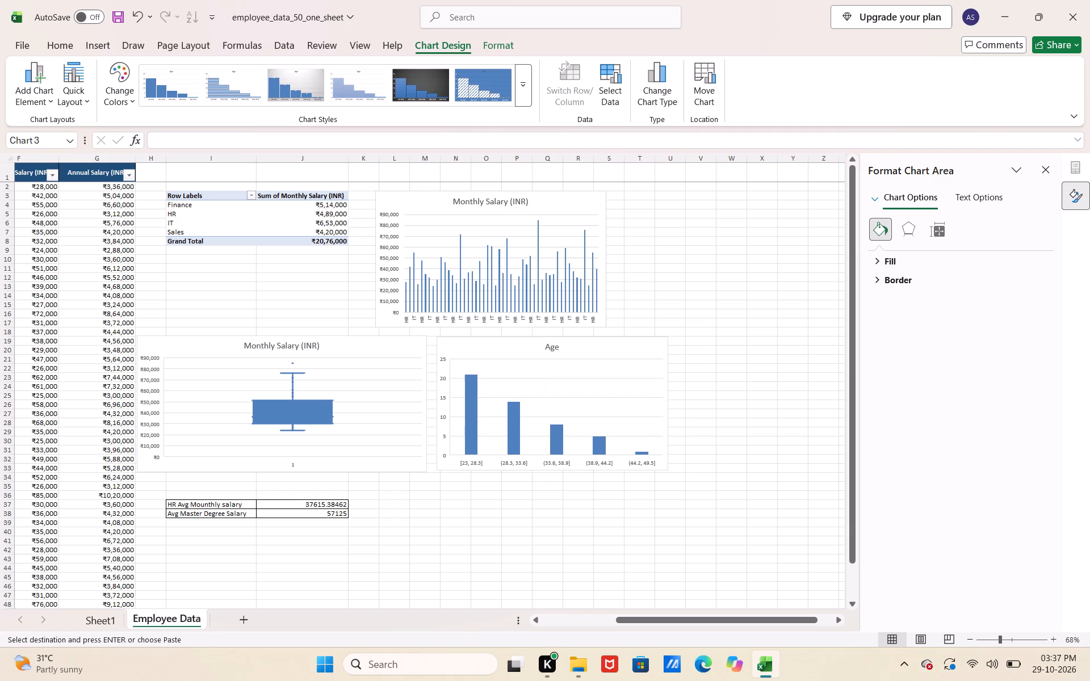
left_click_drag(456, 353, 456, 352)
left_click(698, 299)
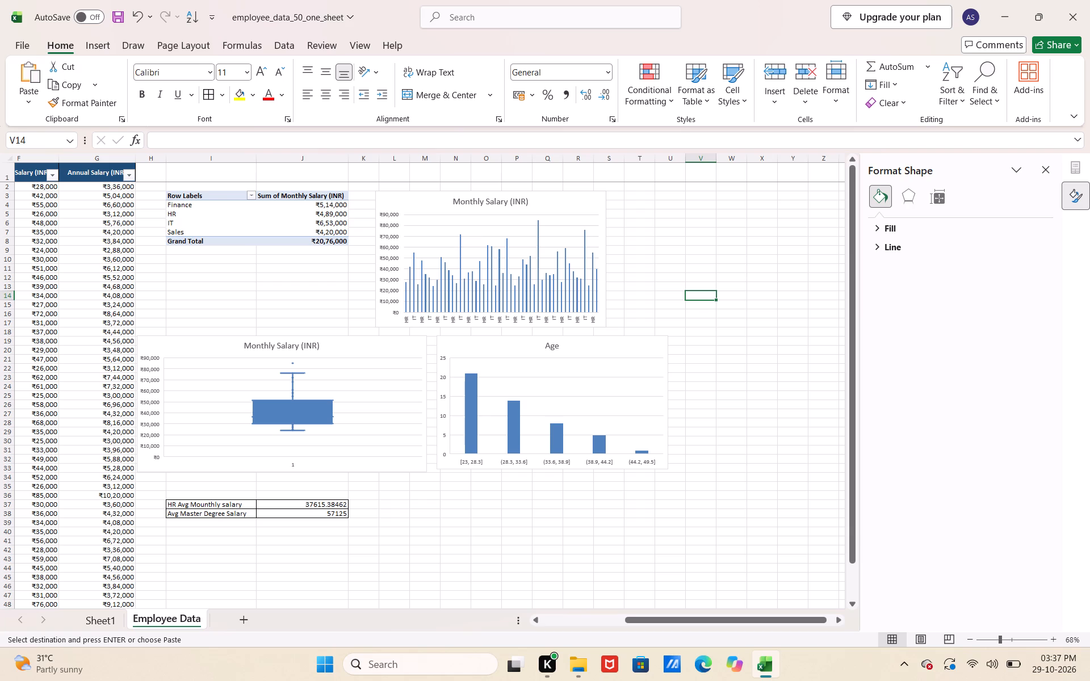
Move the Monthly Salary column chart above the Age histogram, aligned over about columns N to T.
left_click(418, 196)
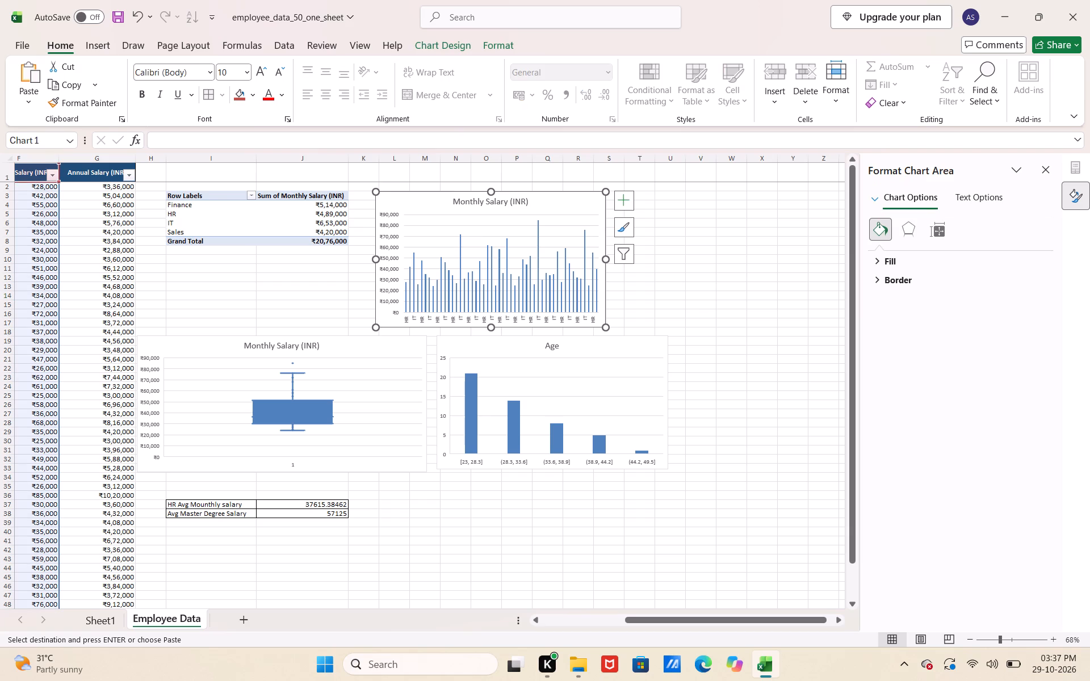
left_click_drag(416, 200, 477, 180)
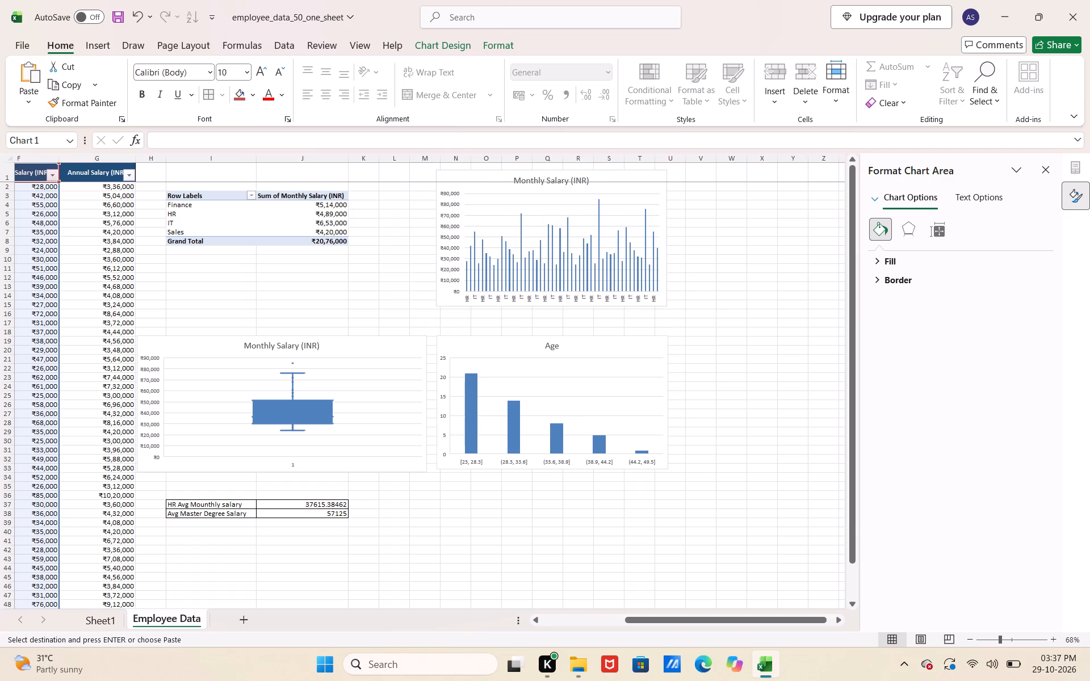
left_click_drag(477, 180, 477, 181)
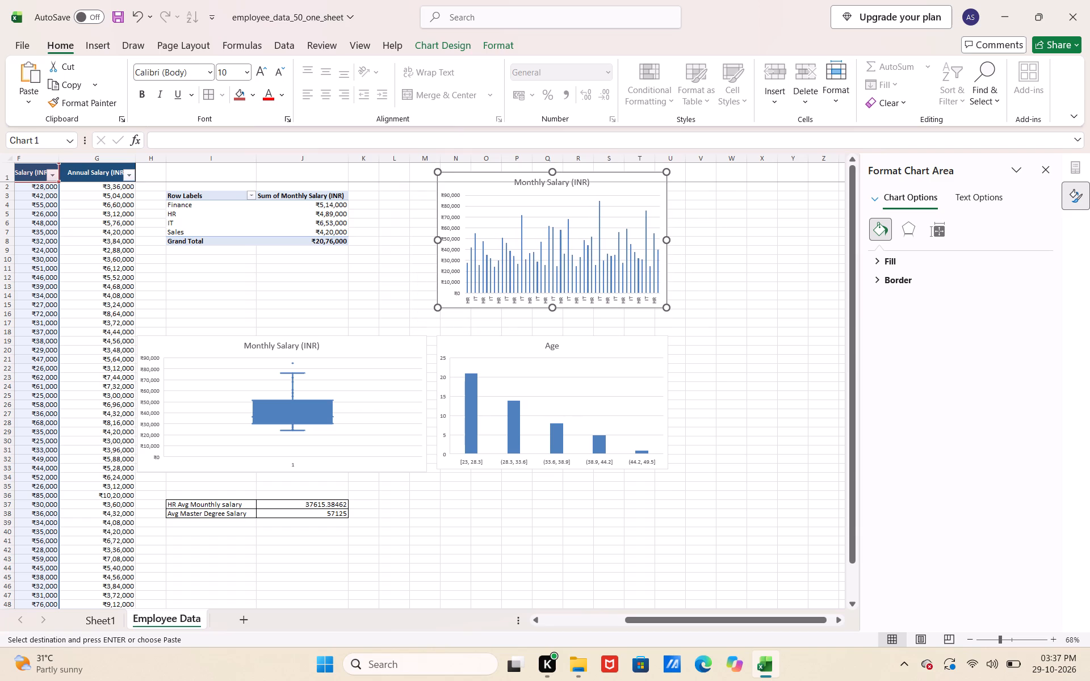
Move the Monthly Salary box plot directly below the pasted PivotTable, starting near row 10.
double_click(354, 344)
left_click_drag(354, 347, 363, 267)
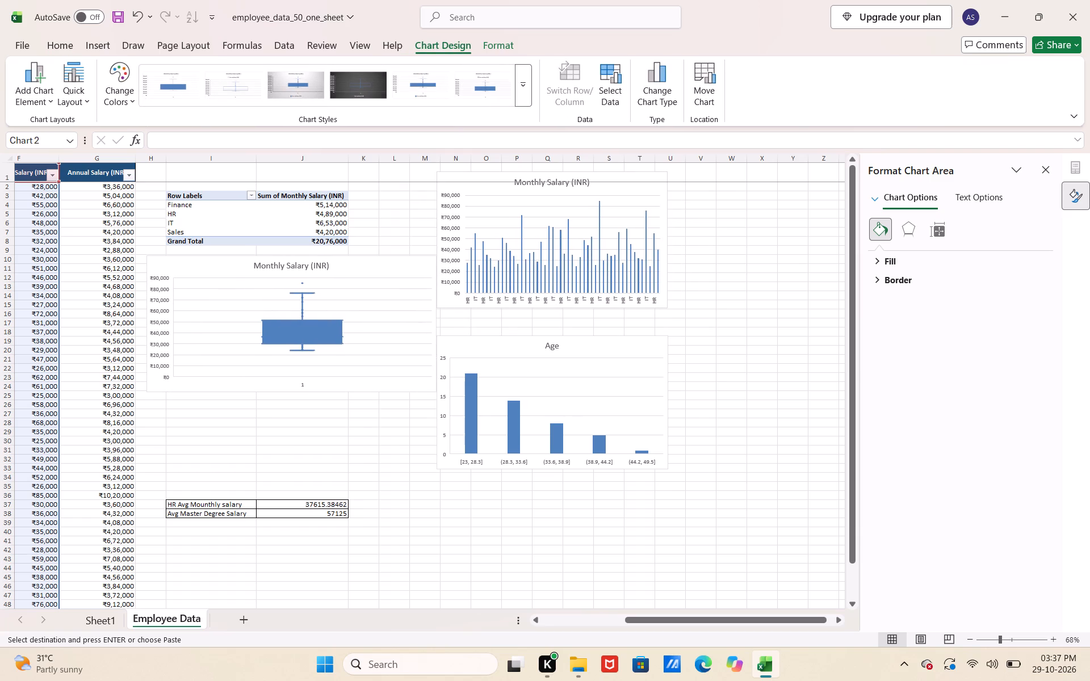
left_click_drag(363, 267, 363, 267)
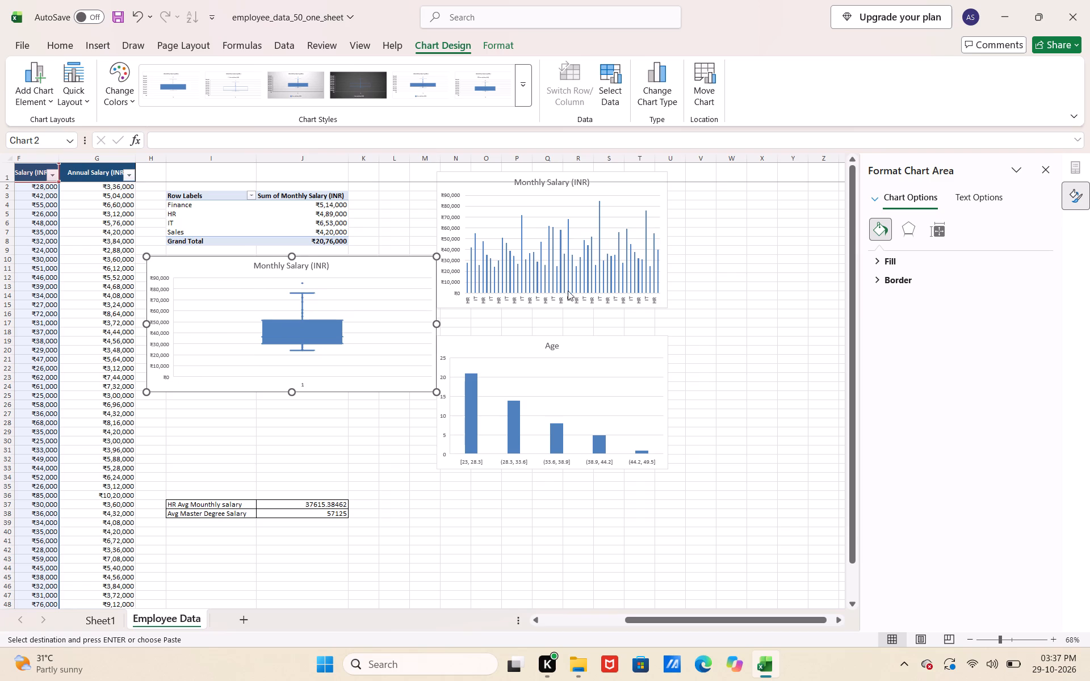
Lower the Monthly Salary column chart to start near row 3, just above the Age histogram.
left_click_drag(613, 184, 621, 208)
left_click(783, 277)
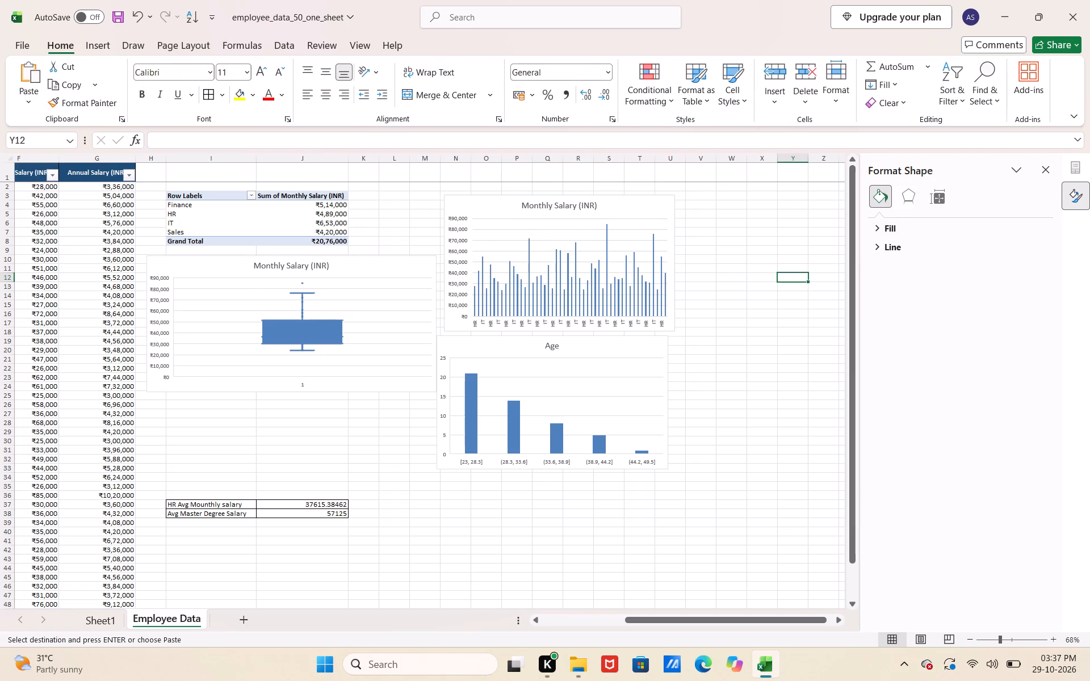
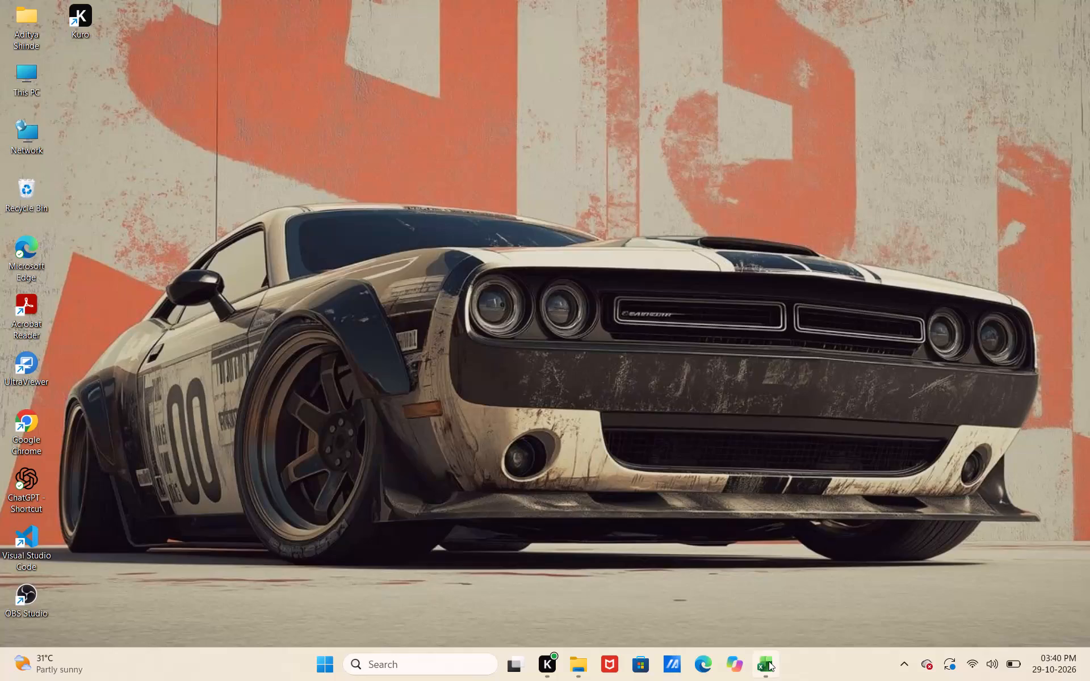
Switch back to the employee_data_50_one_sheet workbook in Excel.
left_click(769, 661)
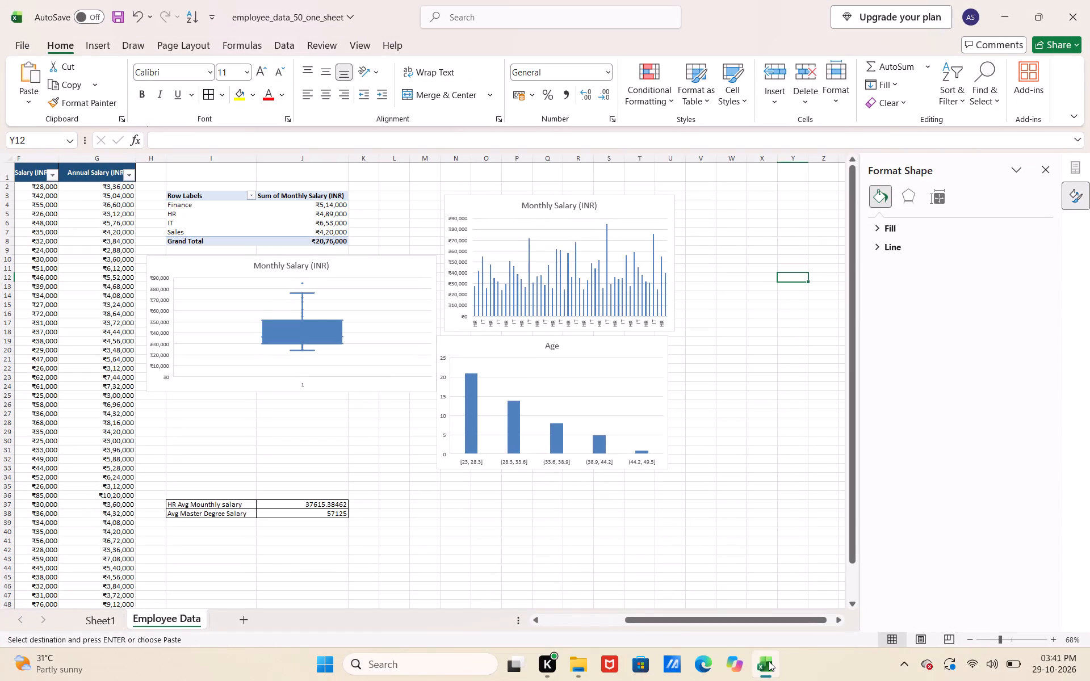